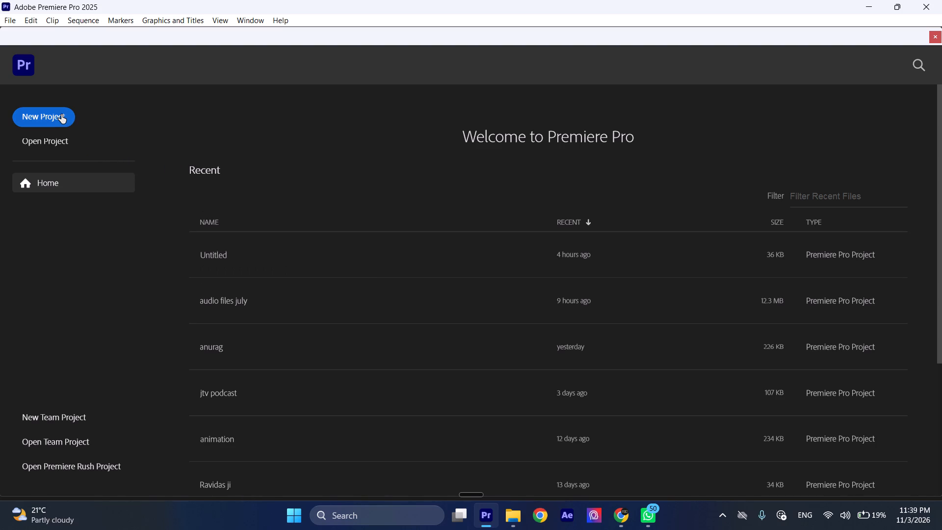
Open the recent project Untitled.
double_click(256, 265)
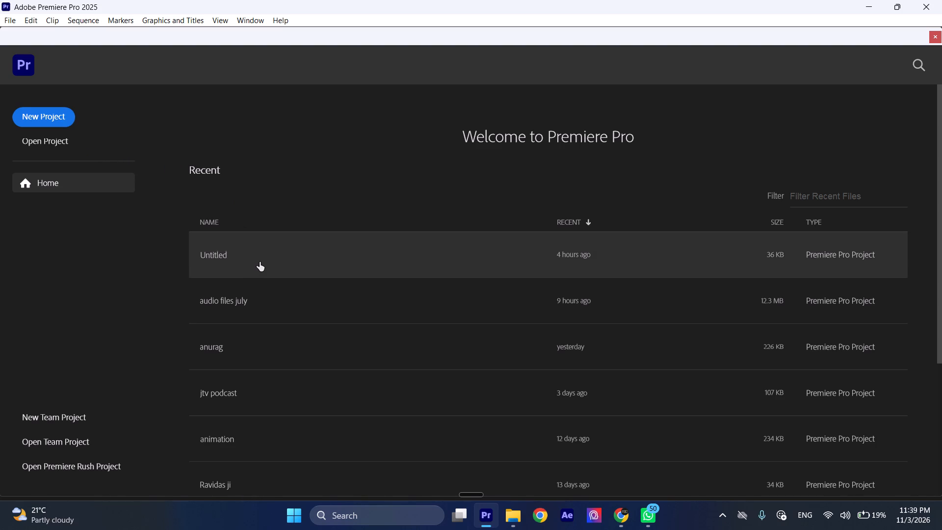
click(260, 262)
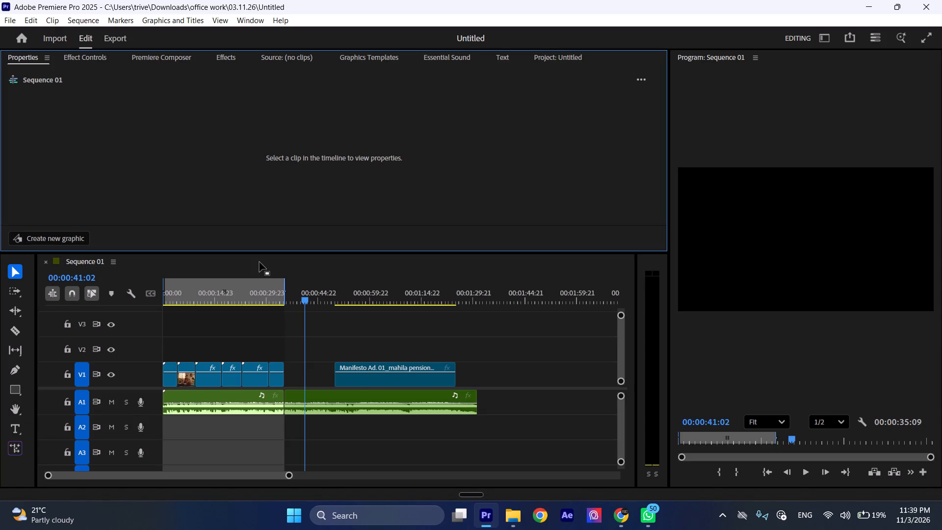
Delete all video and audio clips from the Sequence 01 timeline.
scroll(300, 342, right, 2)
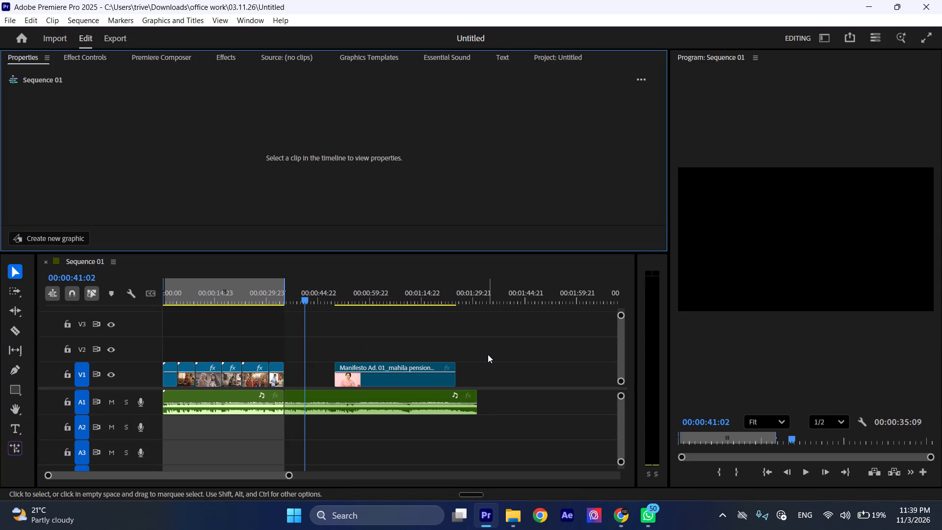
drag(488, 354, 114, 441)
key(BackSpace)
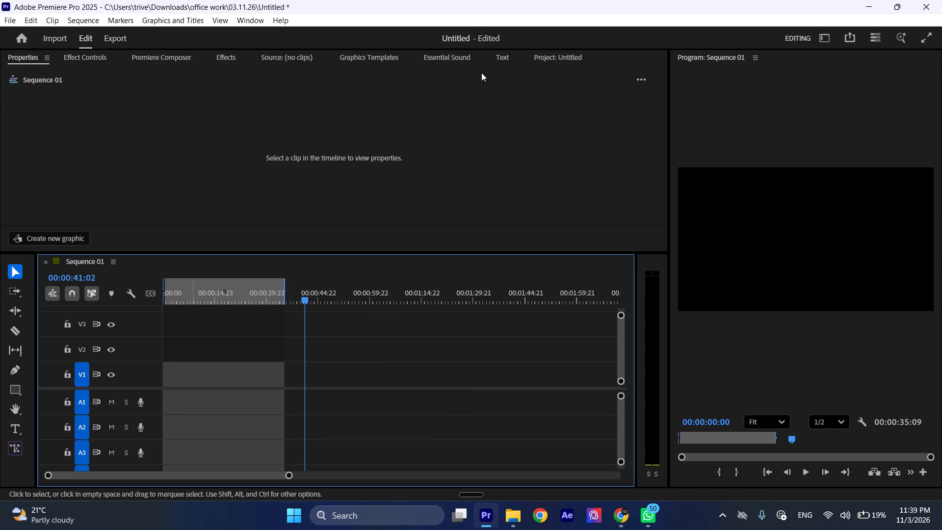
Delete all old media items from the project bin, keeping only Sequence 01.
click(558, 57)
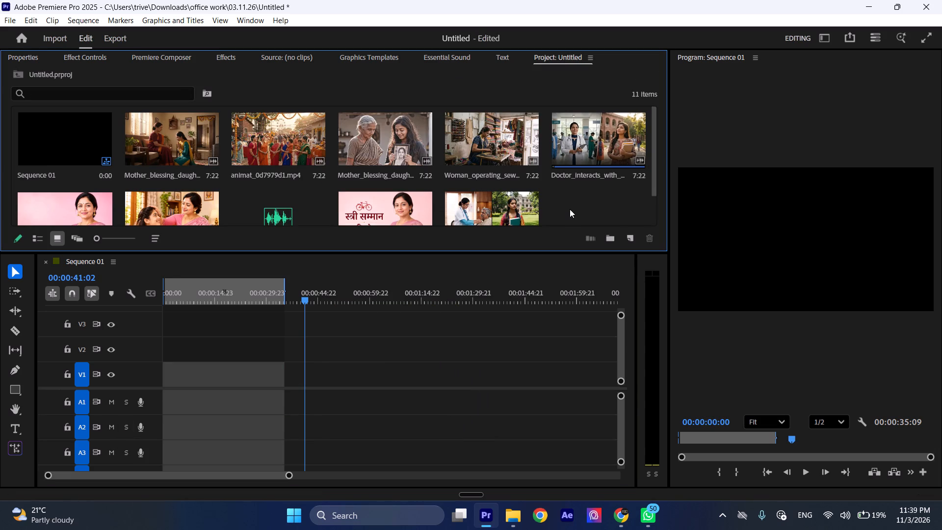
drag(570, 209, 178, 147)
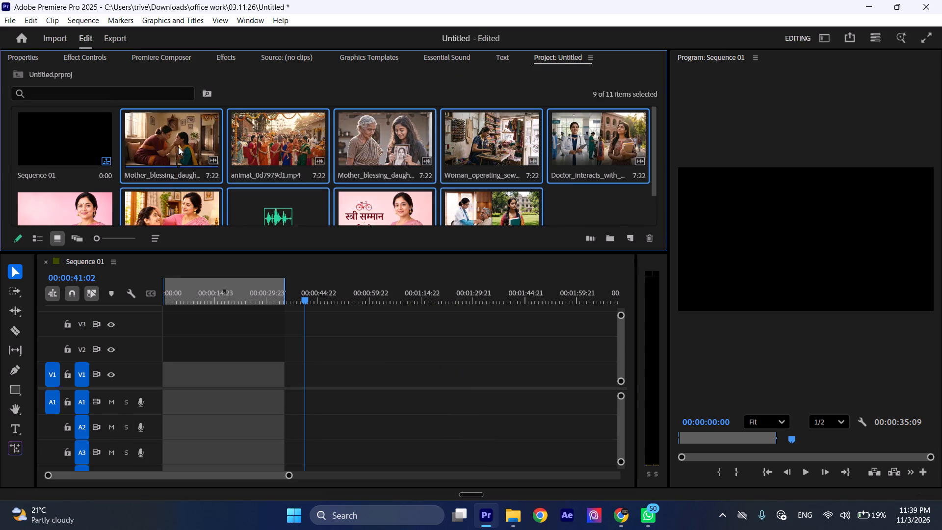
key(BackSpace)
drag(336, 147, 235, 152)
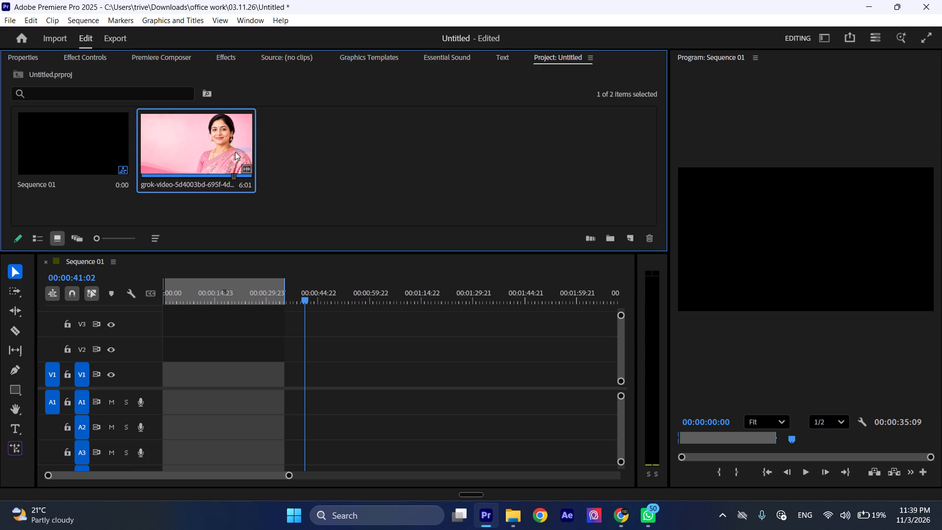
key(BackSpace)
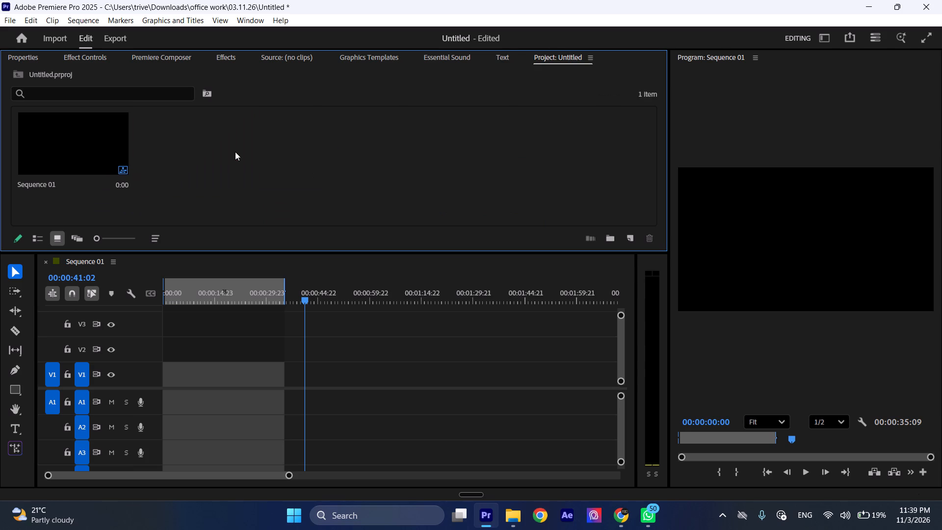
Import the WhatsApp audio and the student campus images, and place the audio on track A1 at the sequence start.
double_click(235, 152)
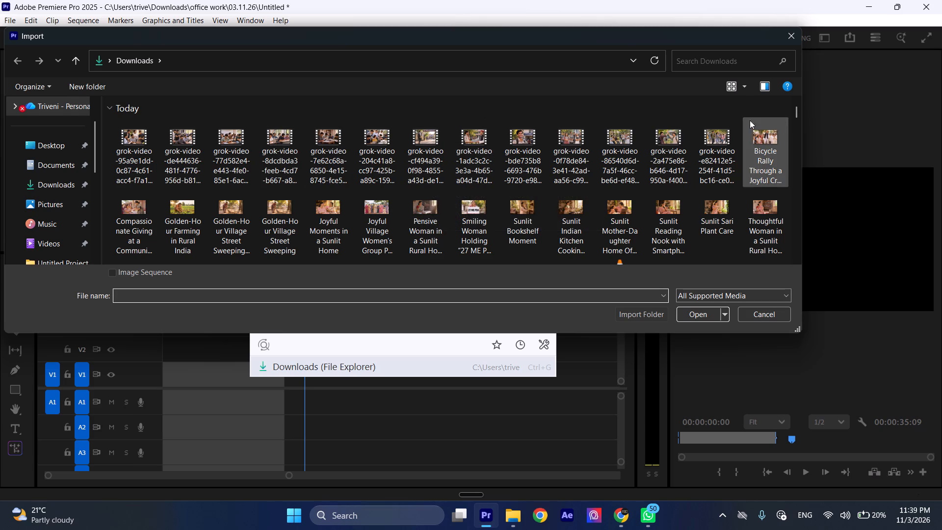
Import the WhatsApp audio and all the student campus images from the sangam image folder in Downloads.
drag(798, 111, 798, 122)
double_click(576, 187)
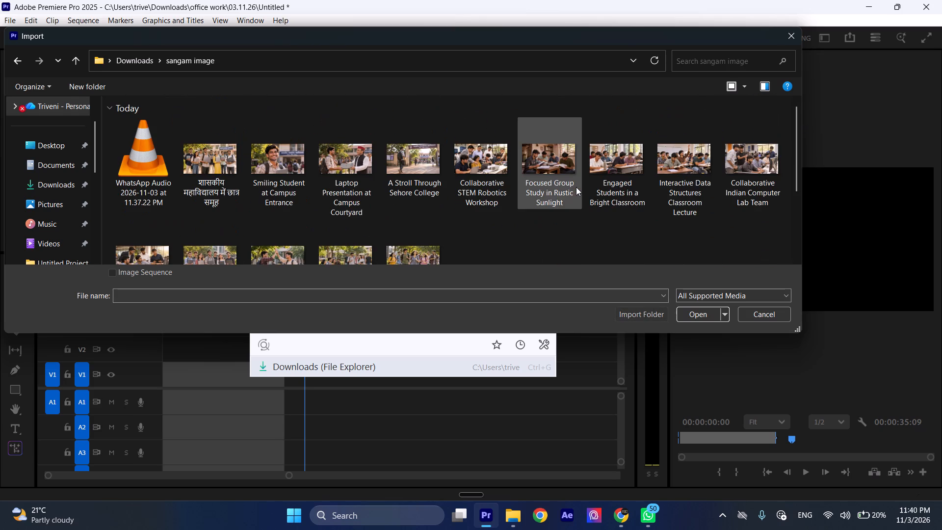
key(ctrl+a)
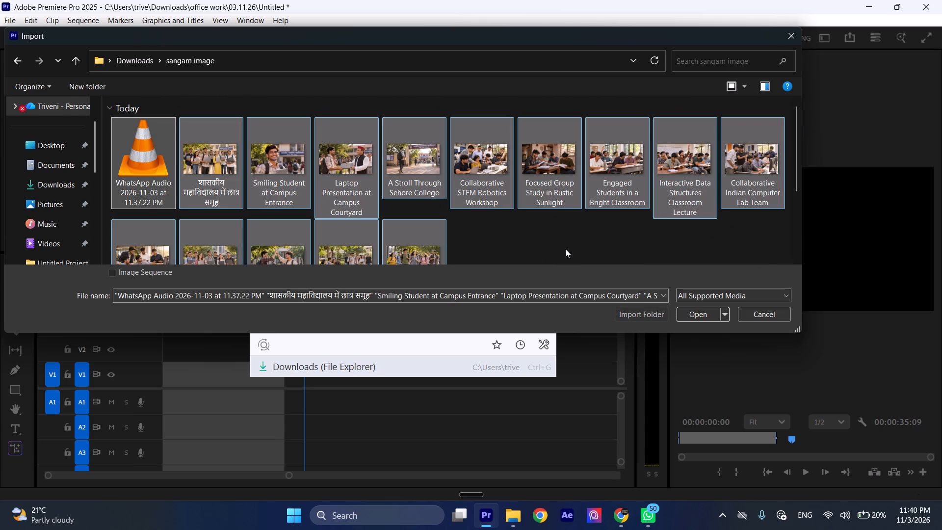
key(Return)
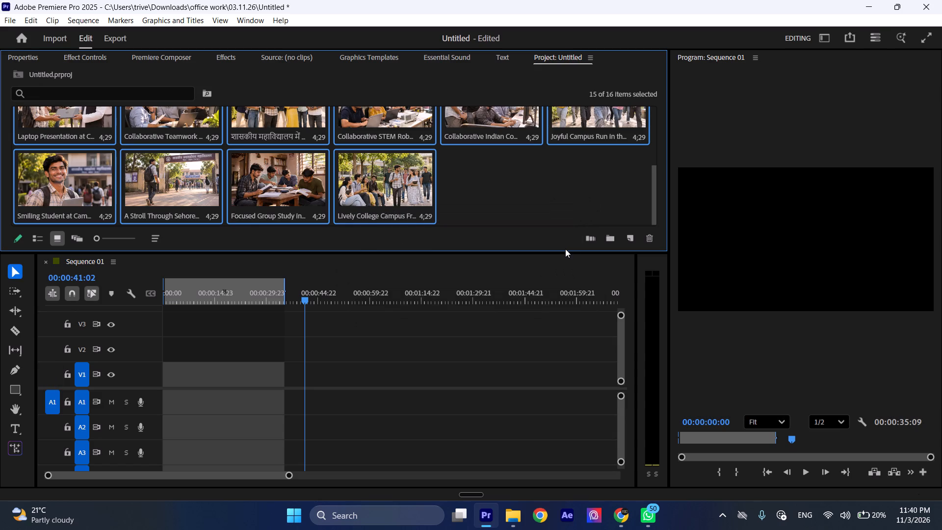
Place the WhatsApp audio on track A1 at the start of Sequence 01.
scroll(495, 206, up, 2)
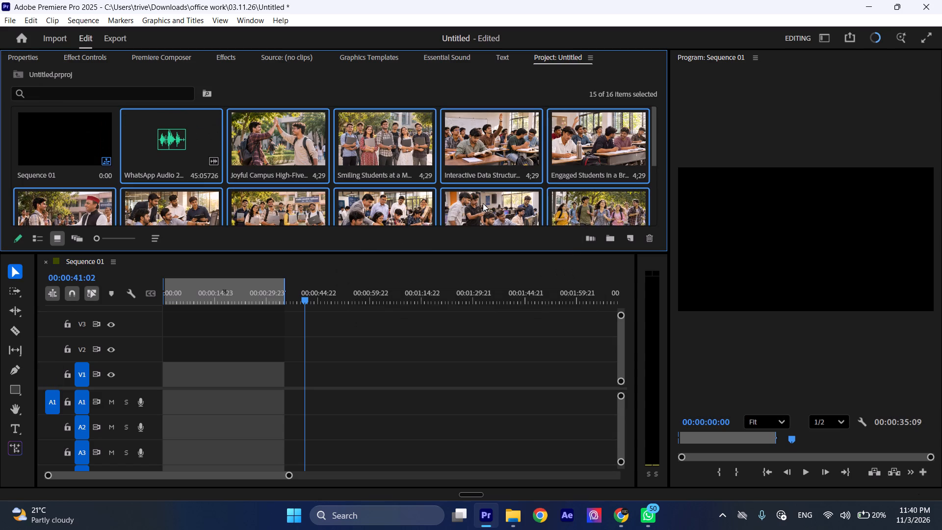
click(469, 182)
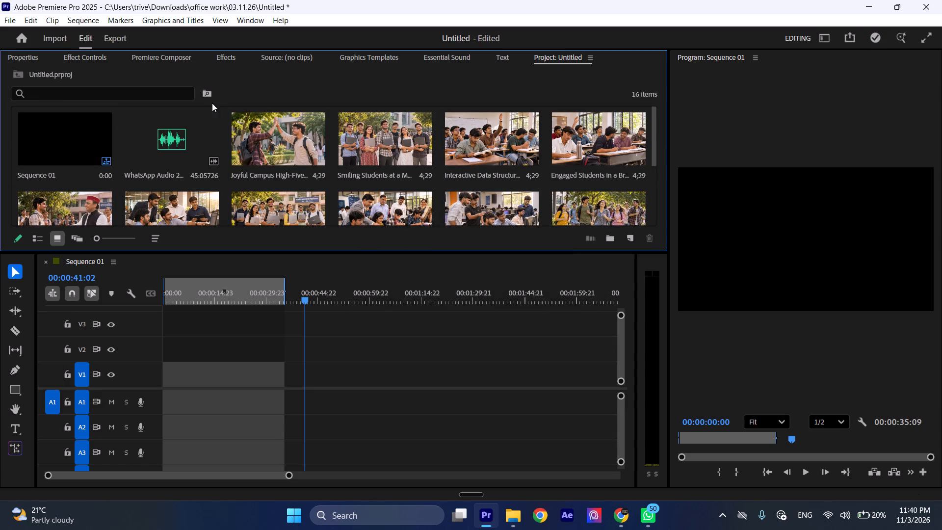
click(198, 139)
drag(198, 139, 249, 298)
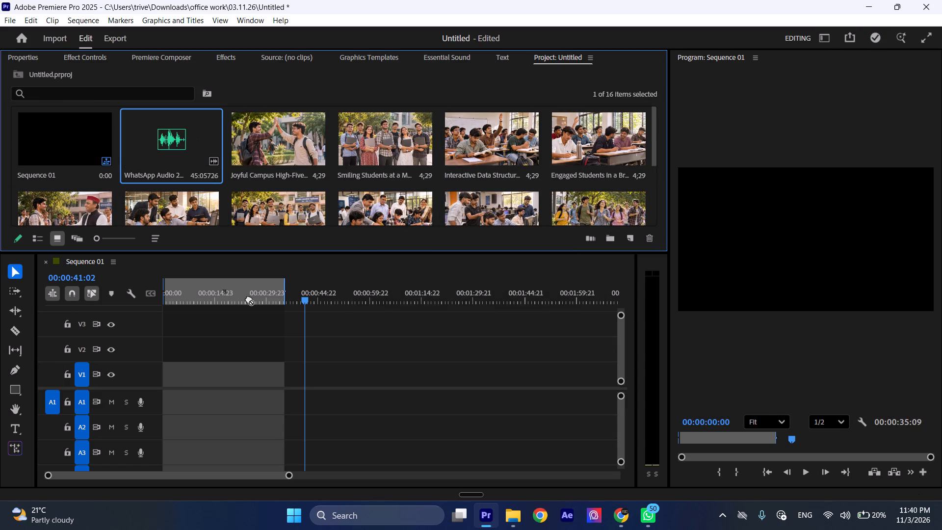
drag(249, 298, 151, 412)
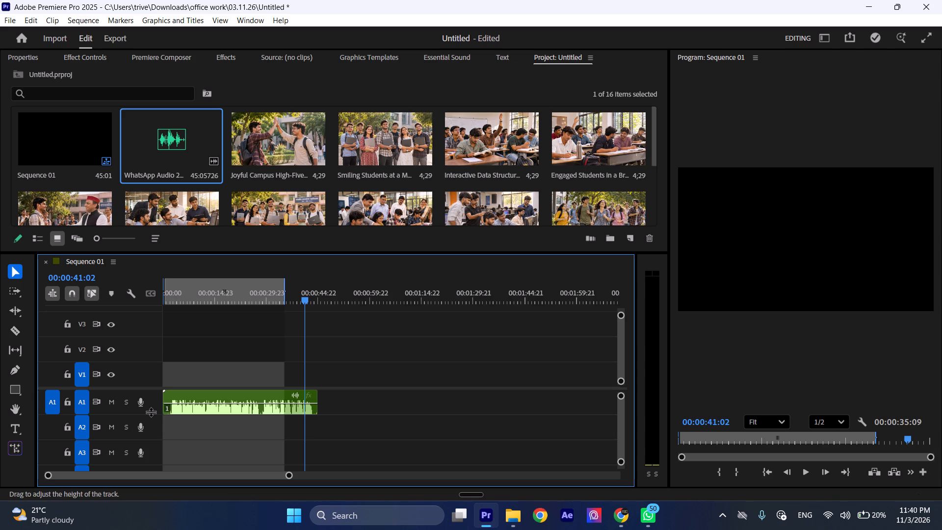
Play the last seconds of the audio to find where the speech ends, and trim the clip's end to 00:00:43:17.
drag(174, 292, 240, 294)
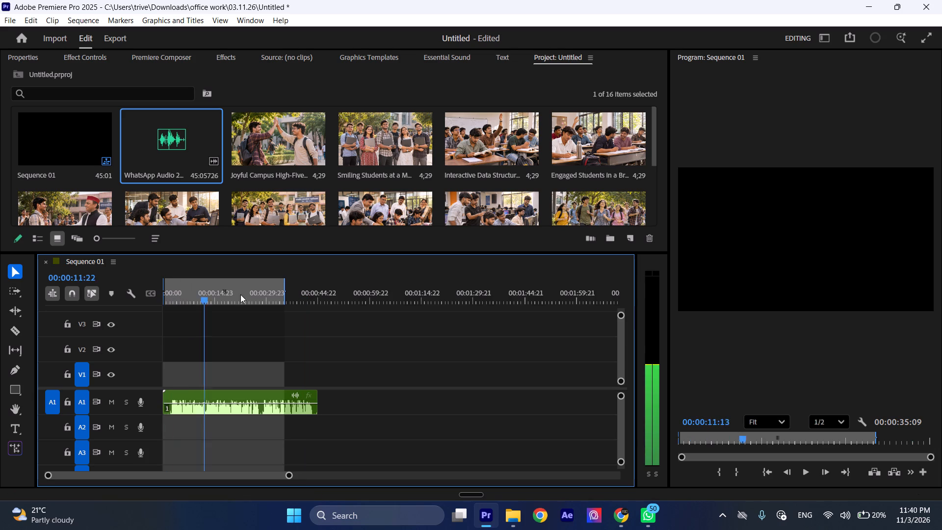
drag(240, 294, 305, 295)
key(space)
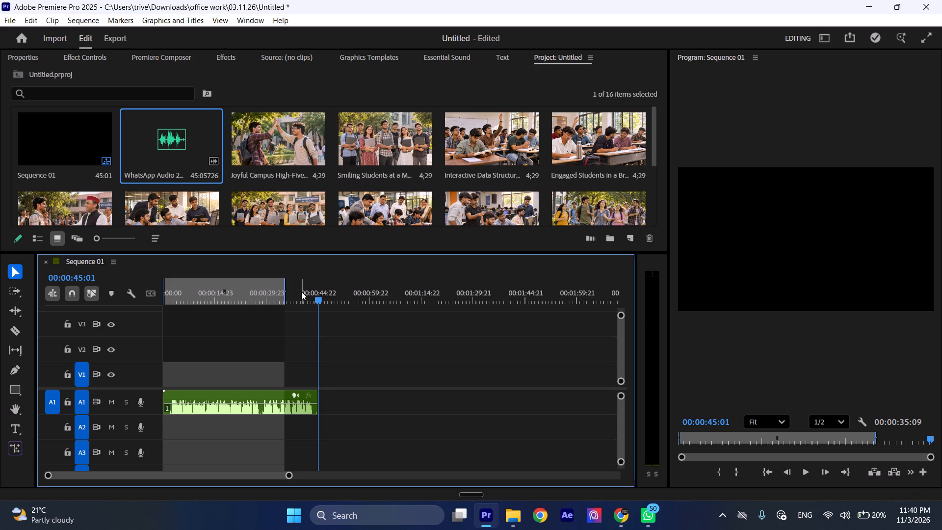
drag(301, 291, 298, 286)
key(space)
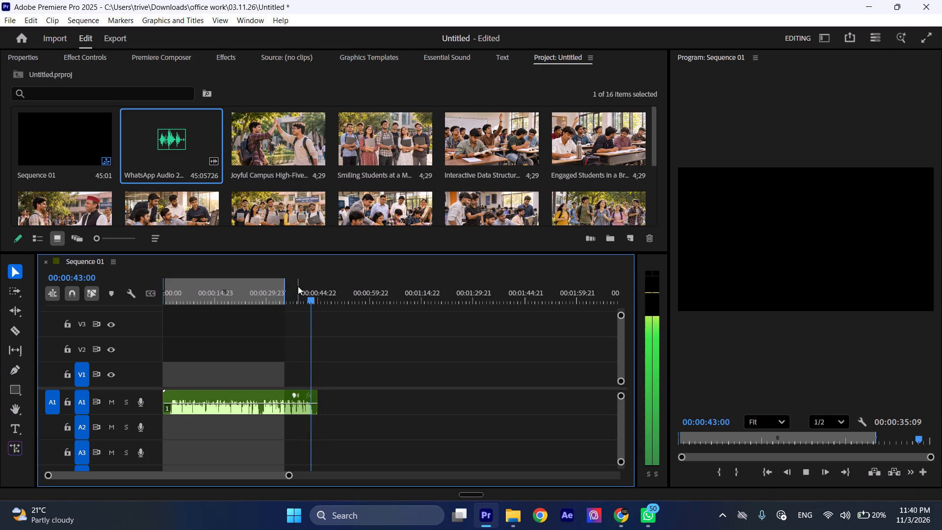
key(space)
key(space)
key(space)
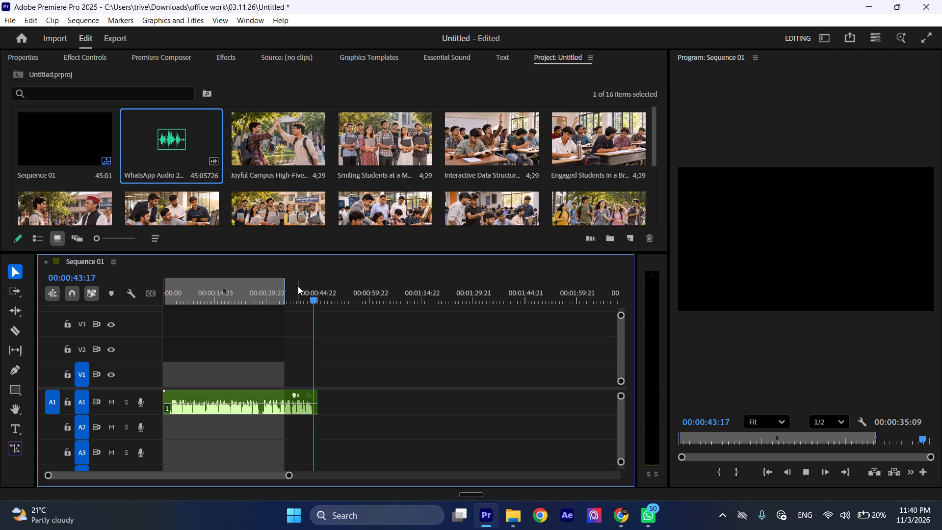
key(ctrl+shift+c)
key(ctrl+shift+c)
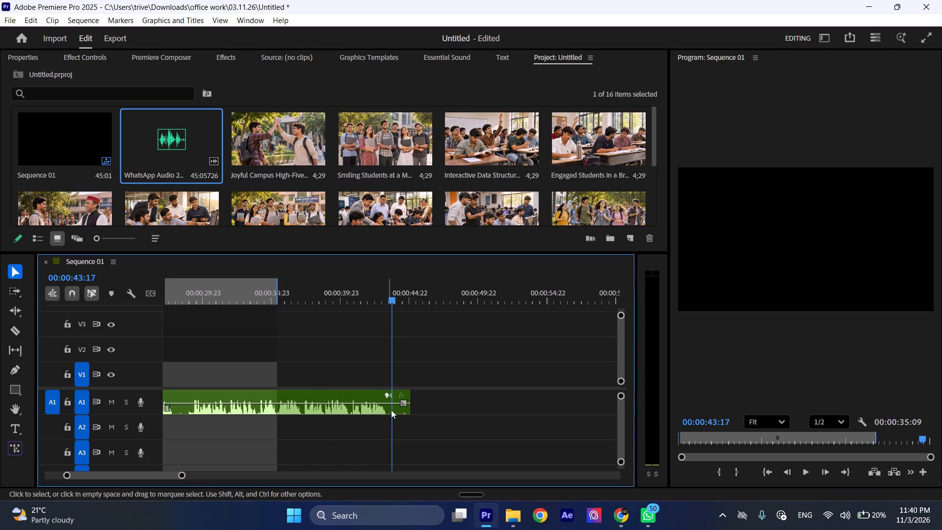
drag(409, 396, 391, 397)
scroll(391, 397, right, 4)
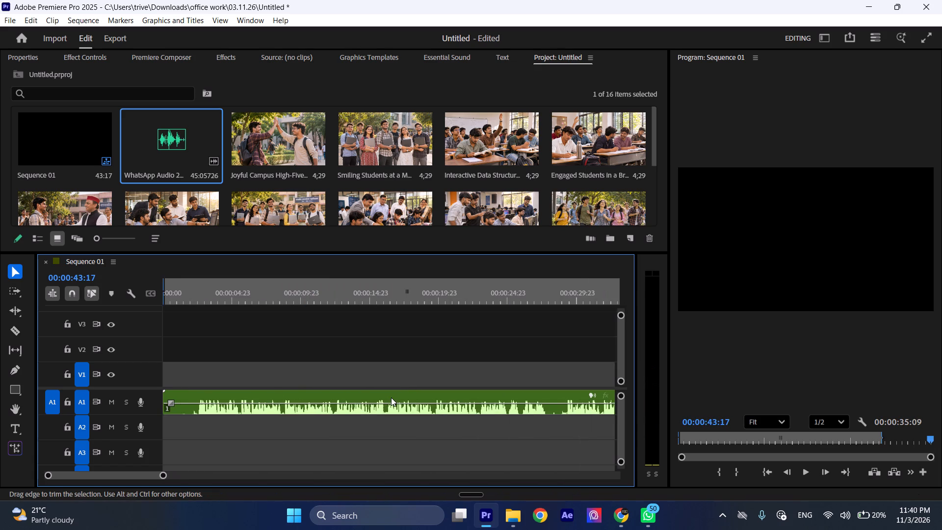
Find where the speech begins, cut the A1 audio clip at 00:00:02:11, and ripple delete the portion before the cut.
scroll(391, 397, right, 2)
click(189, 292)
key(space)
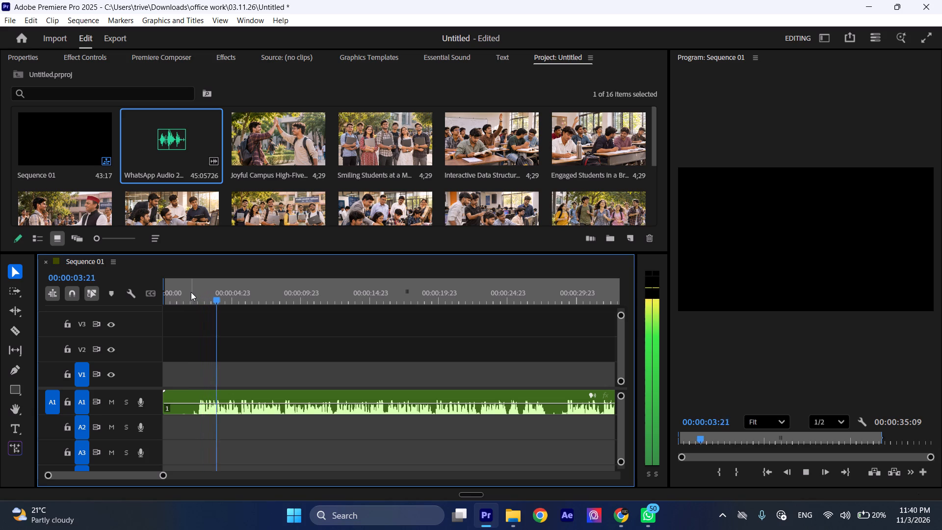
click(191, 292)
key(space)
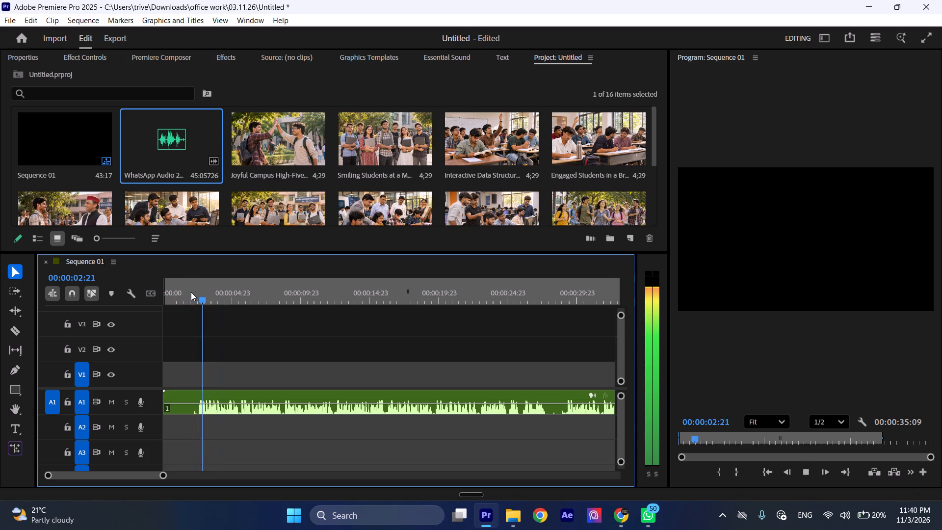
click(196, 297)
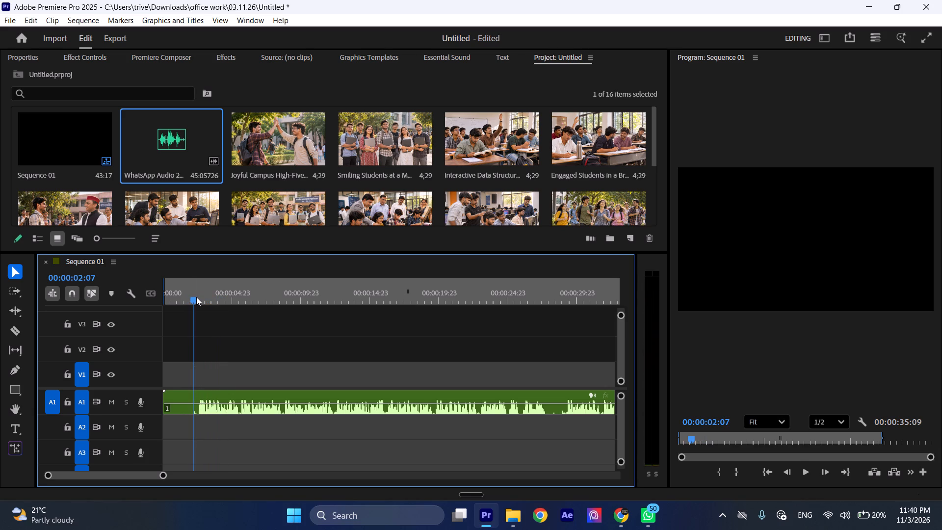
key(space)
click(196, 297)
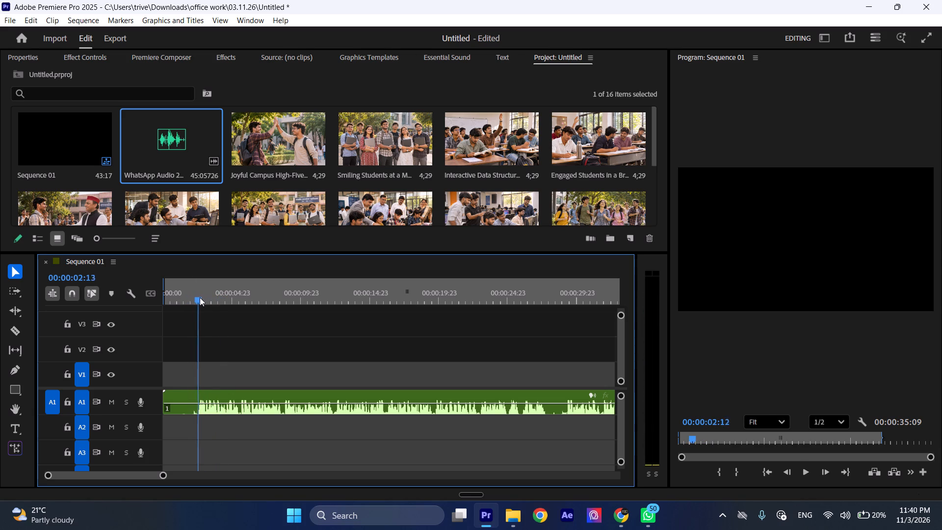
click(219, 396)
key(shift+c)
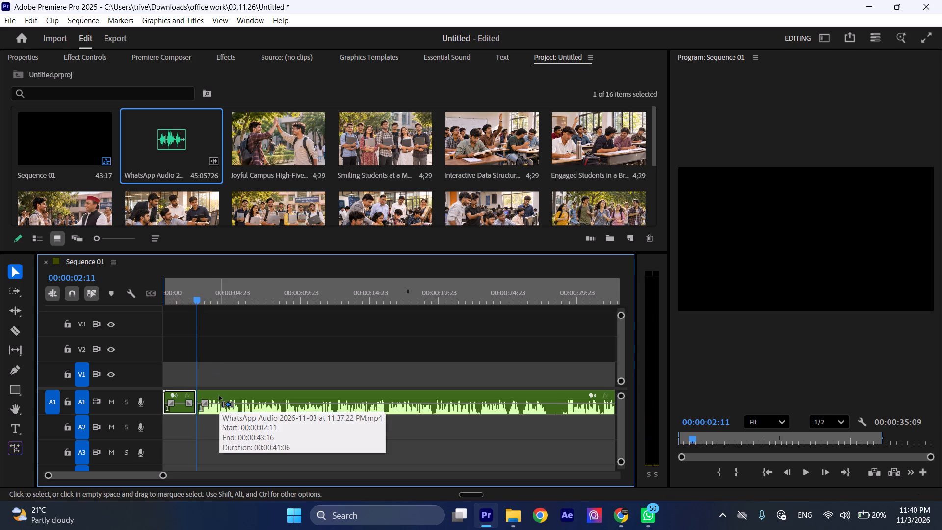
key(ctrl+shift+s)
click(756, 299)
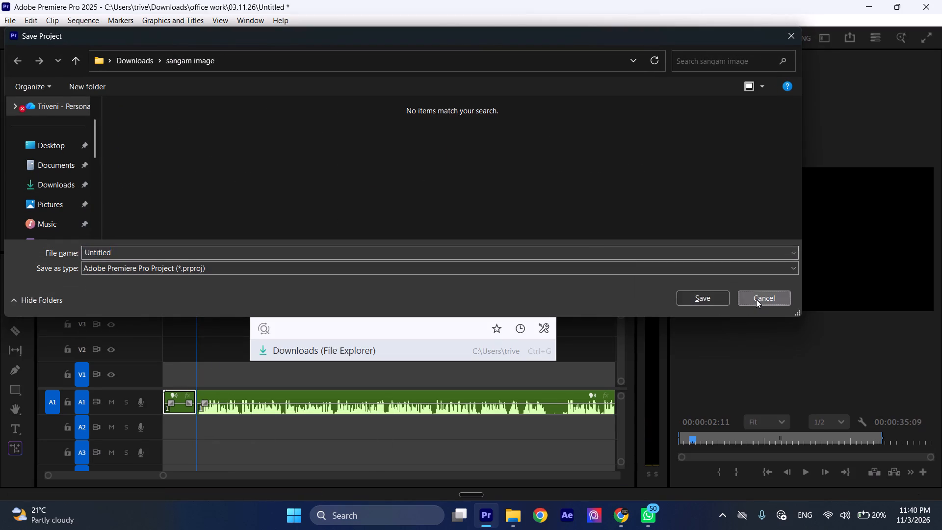
key(ctrl+shift+d)
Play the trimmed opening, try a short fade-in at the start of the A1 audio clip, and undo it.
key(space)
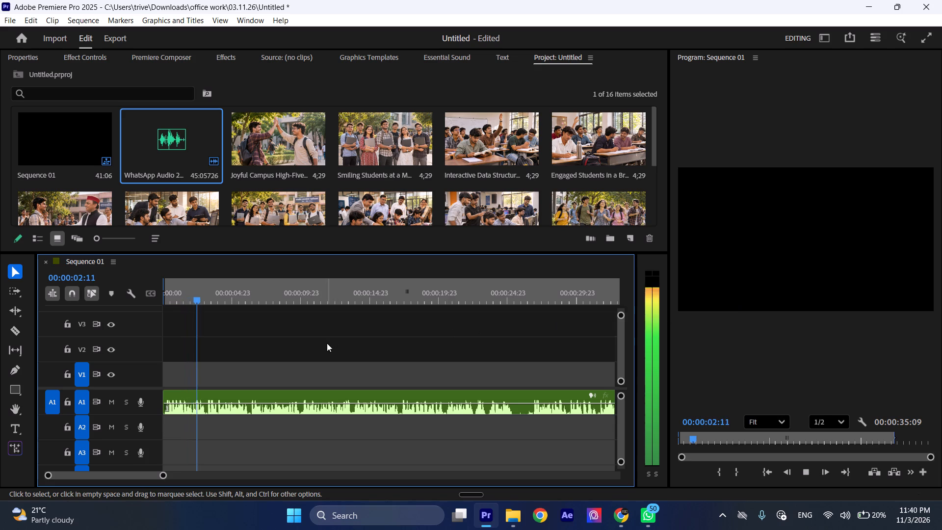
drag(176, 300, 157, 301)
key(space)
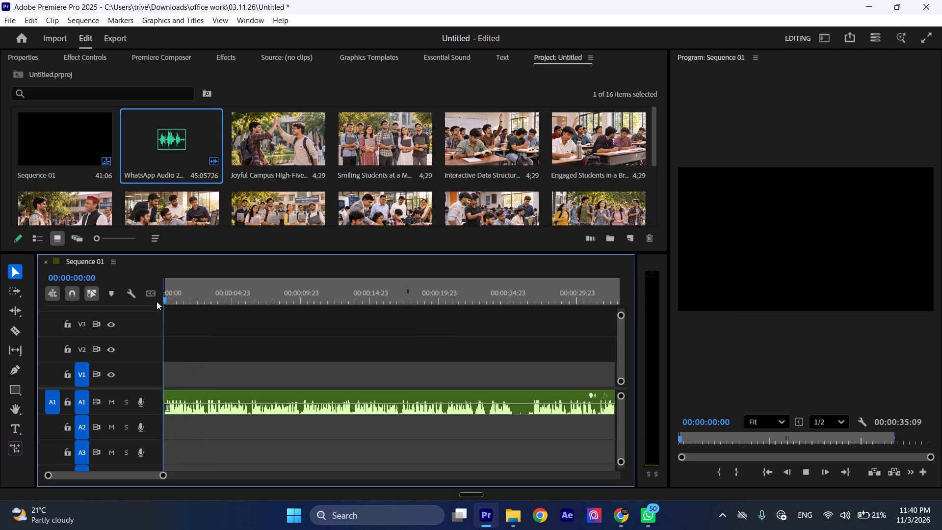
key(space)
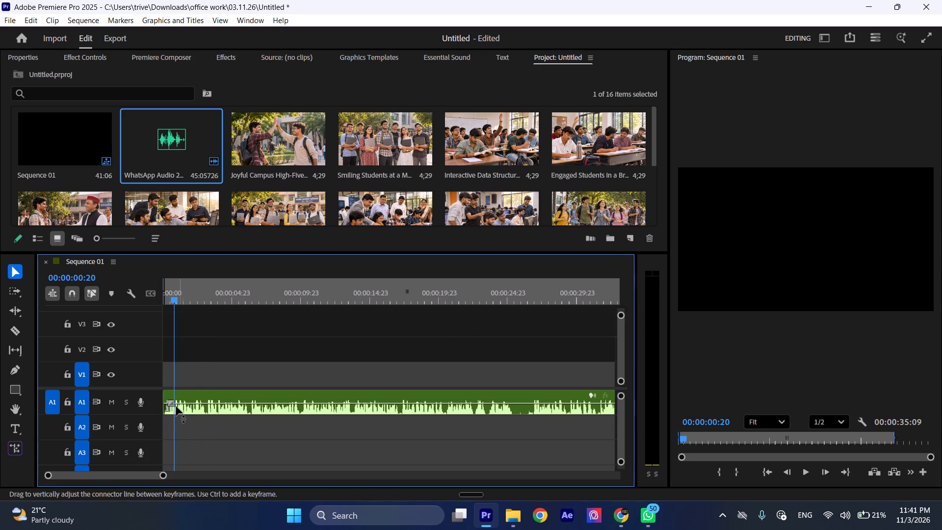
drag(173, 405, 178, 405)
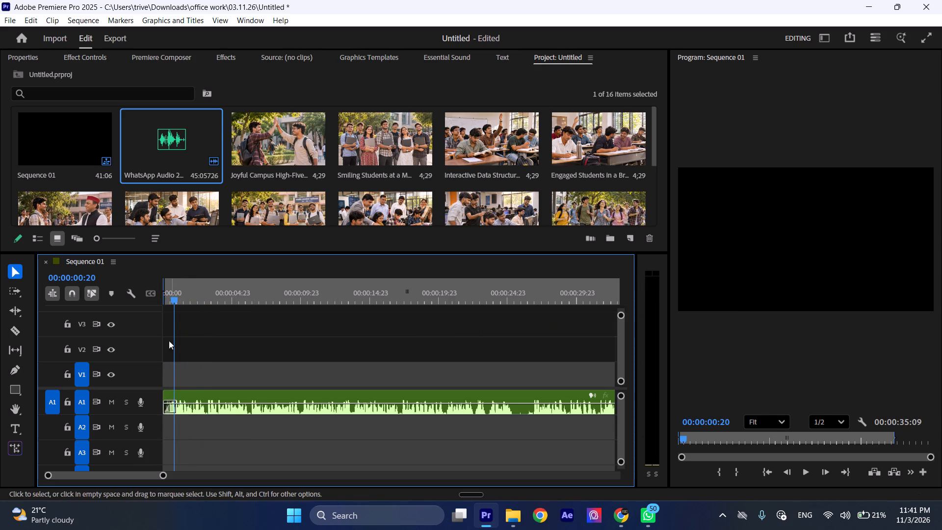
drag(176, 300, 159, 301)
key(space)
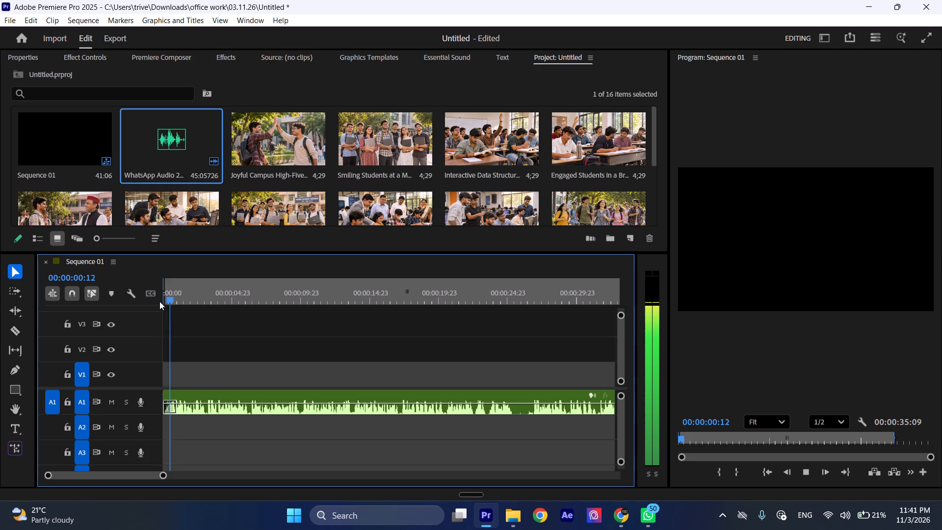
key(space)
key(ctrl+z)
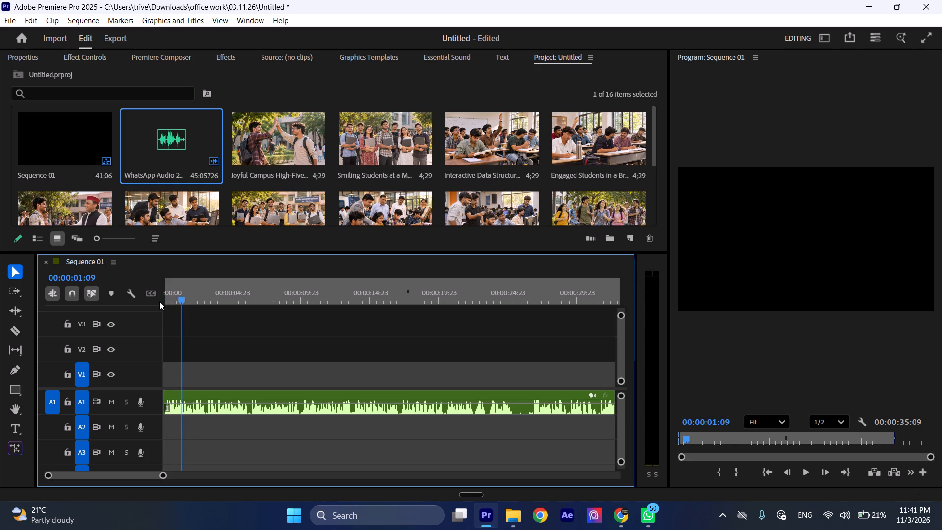
Clear the In and Out points of Sequence 01.
key(ctrl+shift+x)
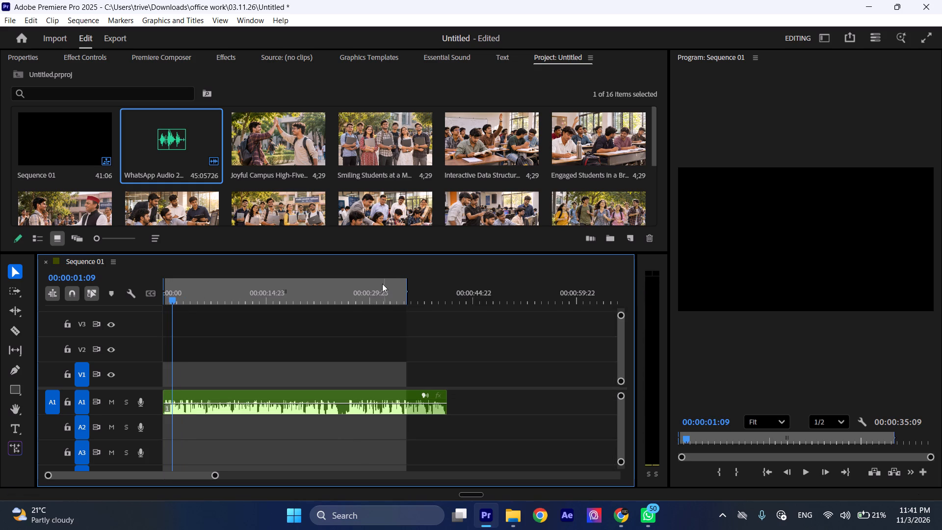
click(371, 298)
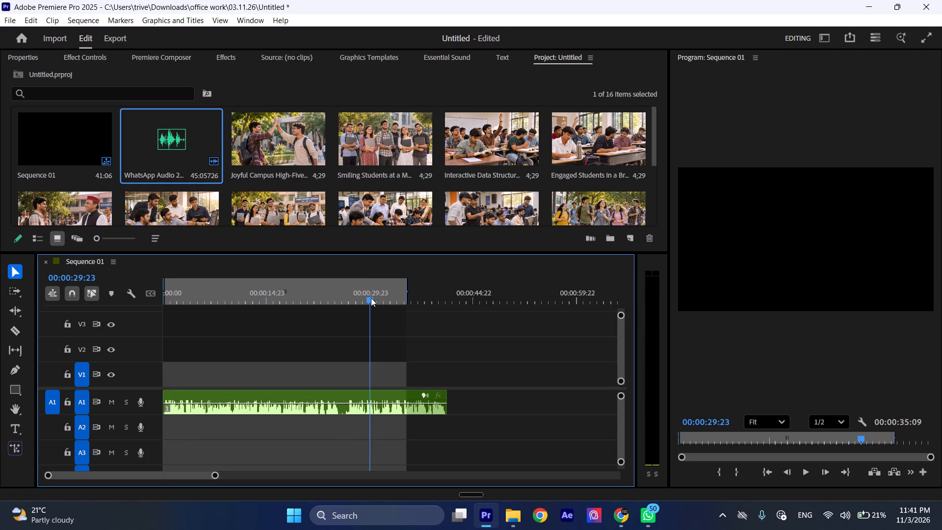
right_click(371, 298)
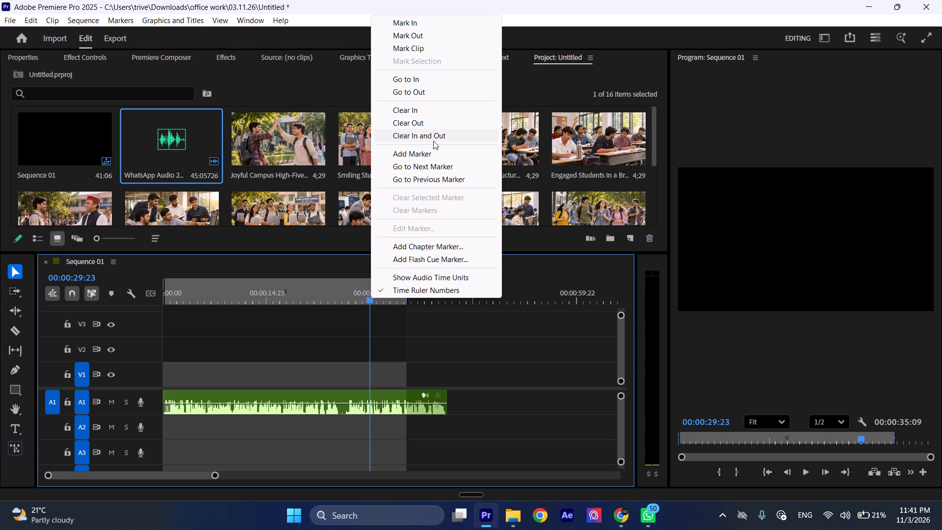
click(433, 141)
Listen to the audio from the start of the sequence and browse the imported images in the project bin.
drag(208, 291, 172, 300)
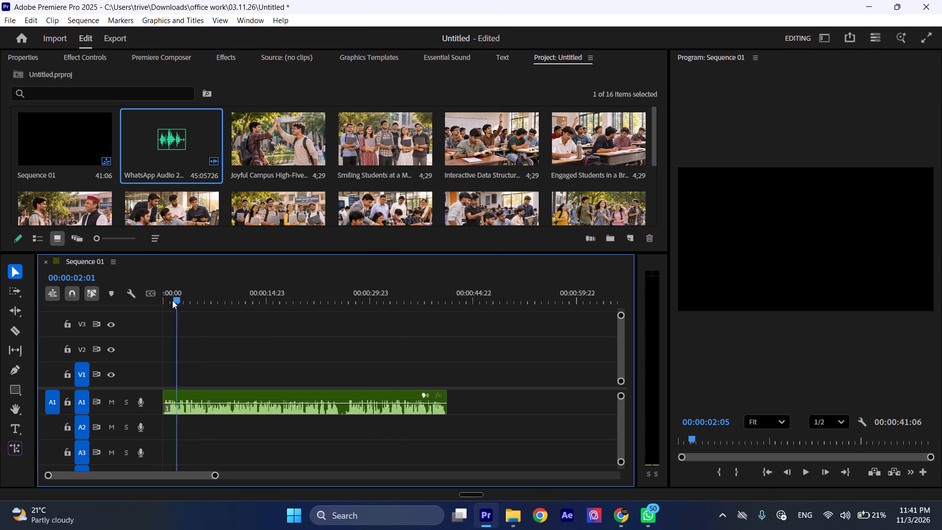
drag(172, 300, 160, 301)
key(space)
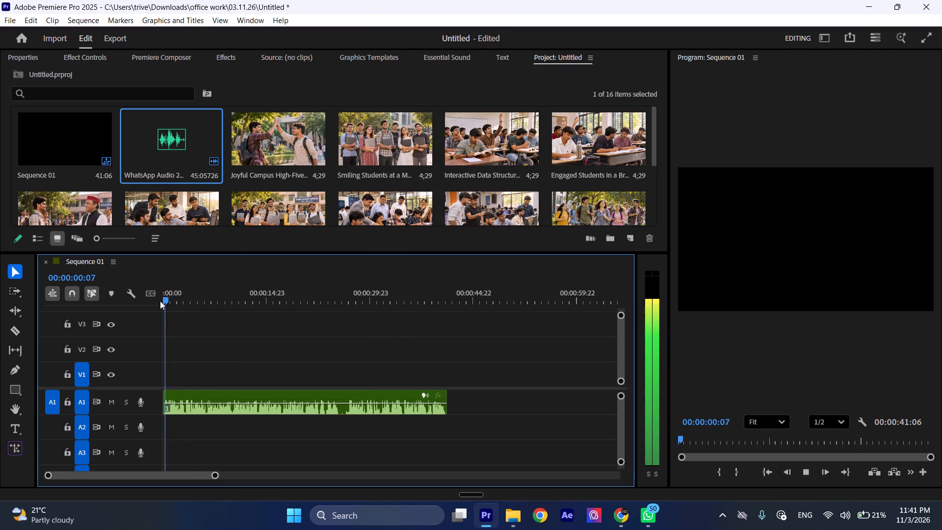
key(space)
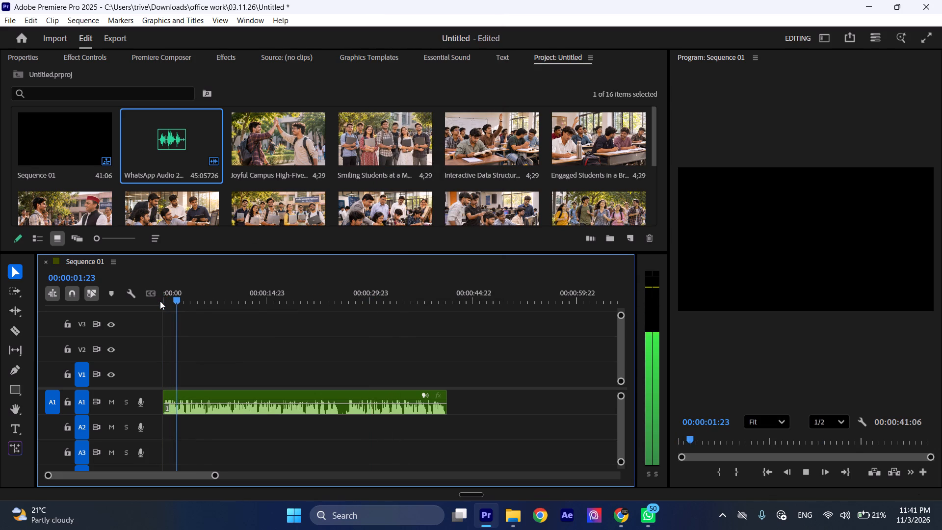
scroll(284, 208, down, 1)
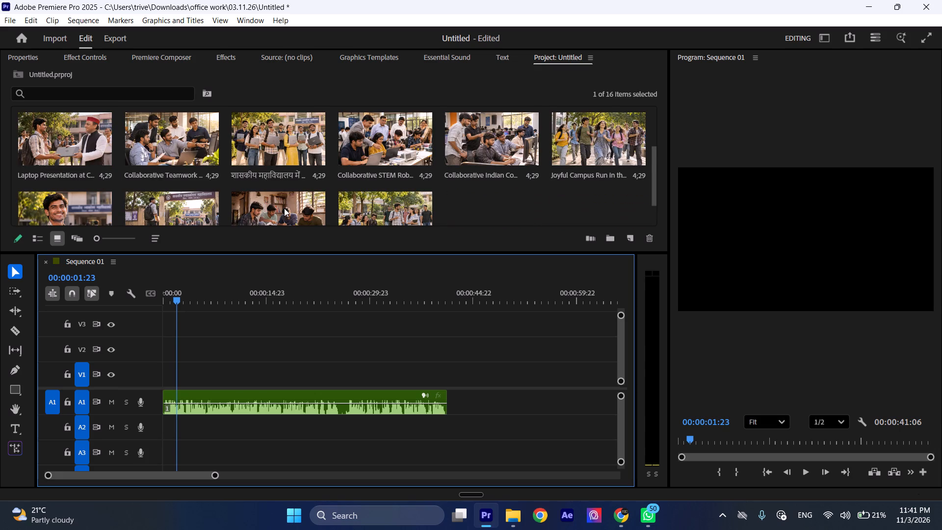
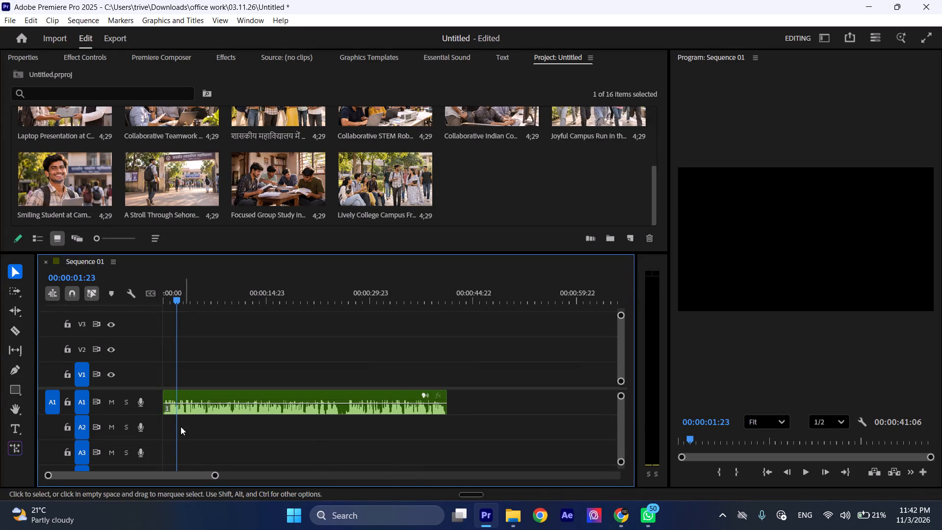
In the Downloads folder of File Explorer, select the 13 student grok-video clips at the start of the Today group.
click(518, 519)
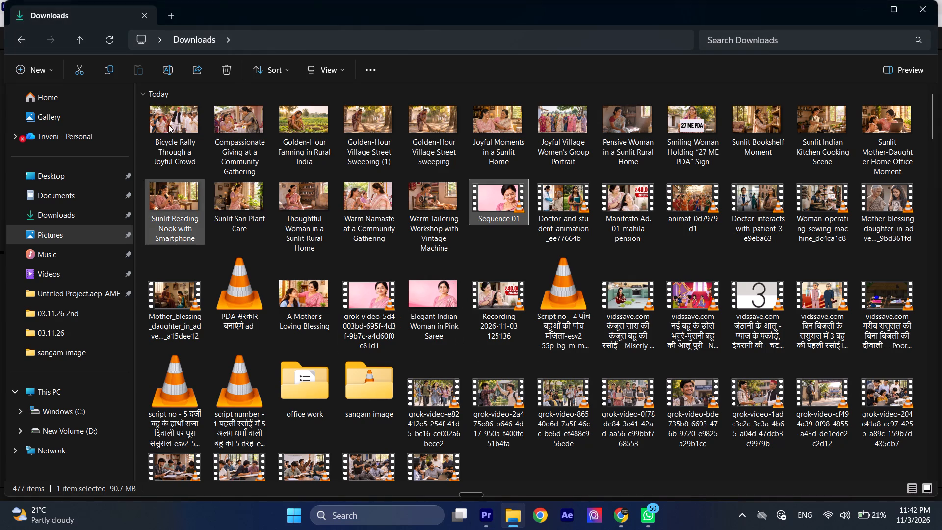
click(172, 126)
scroll(321, 230, up, 4)
click(96, 219)
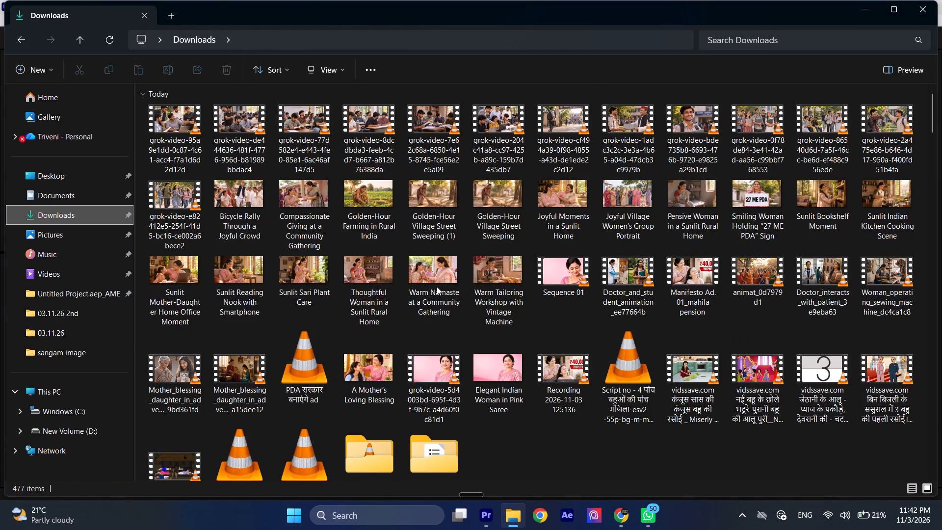
scroll(437, 287, down, 1)
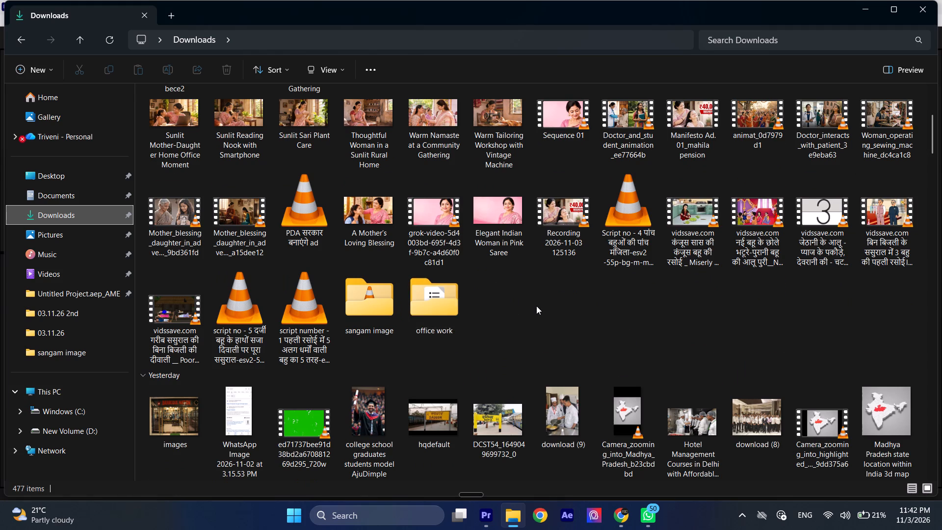
scroll(536, 305, up, 3)
click(179, 123)
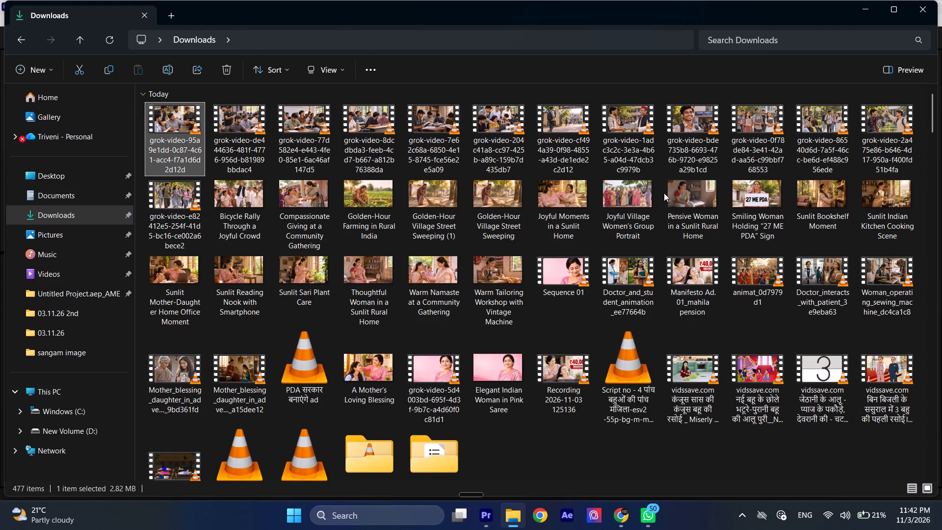
shift+click(166, 200)
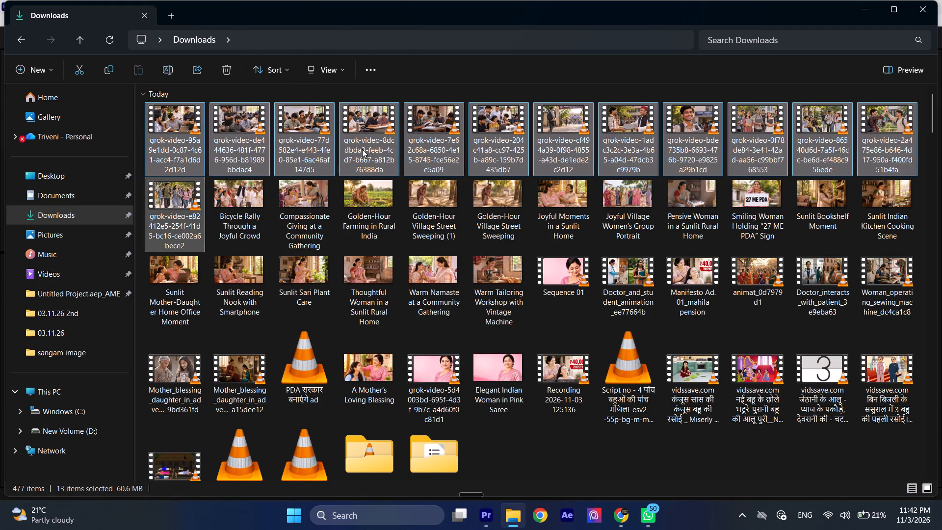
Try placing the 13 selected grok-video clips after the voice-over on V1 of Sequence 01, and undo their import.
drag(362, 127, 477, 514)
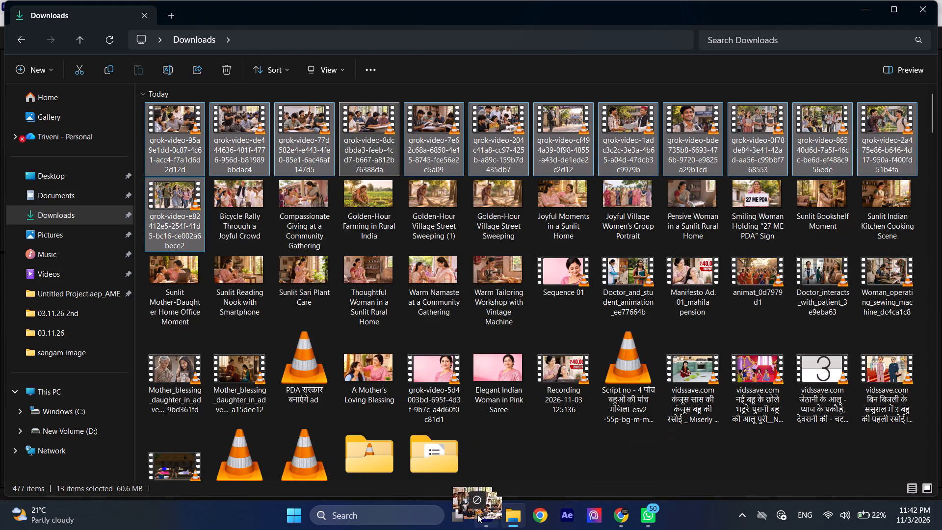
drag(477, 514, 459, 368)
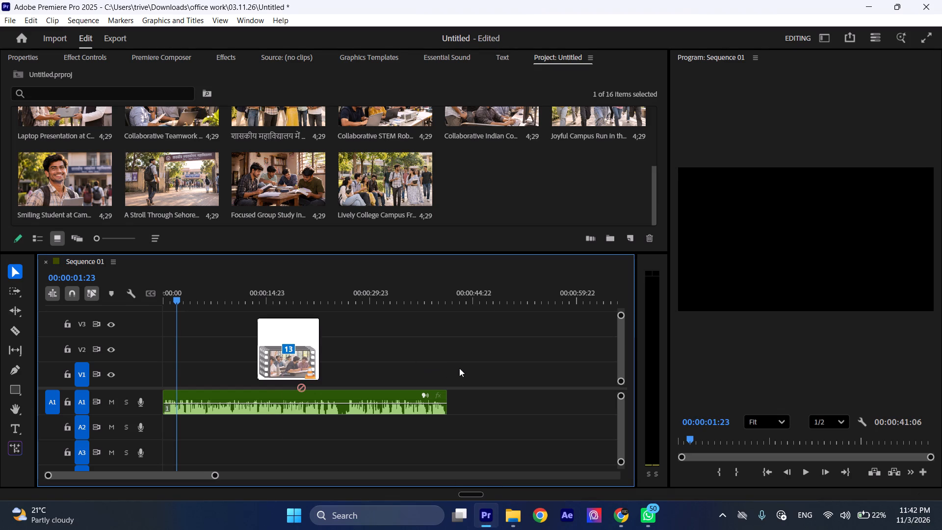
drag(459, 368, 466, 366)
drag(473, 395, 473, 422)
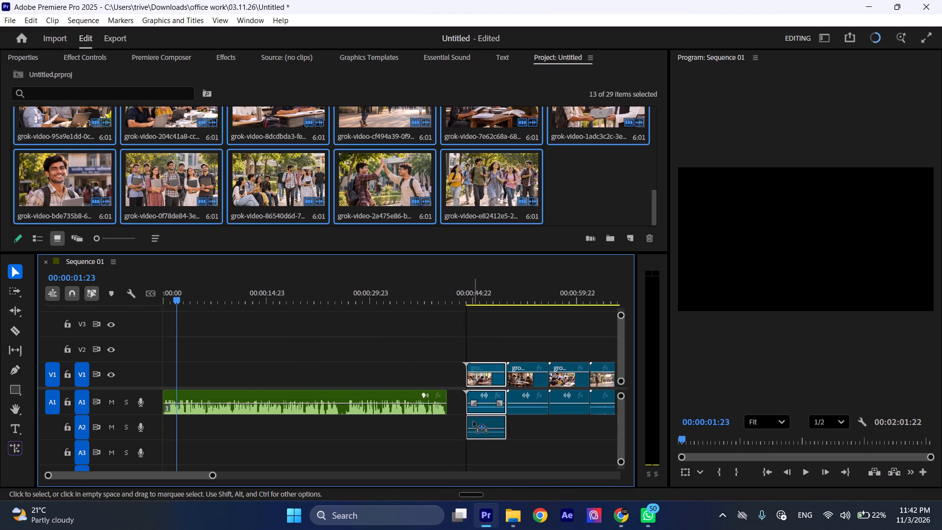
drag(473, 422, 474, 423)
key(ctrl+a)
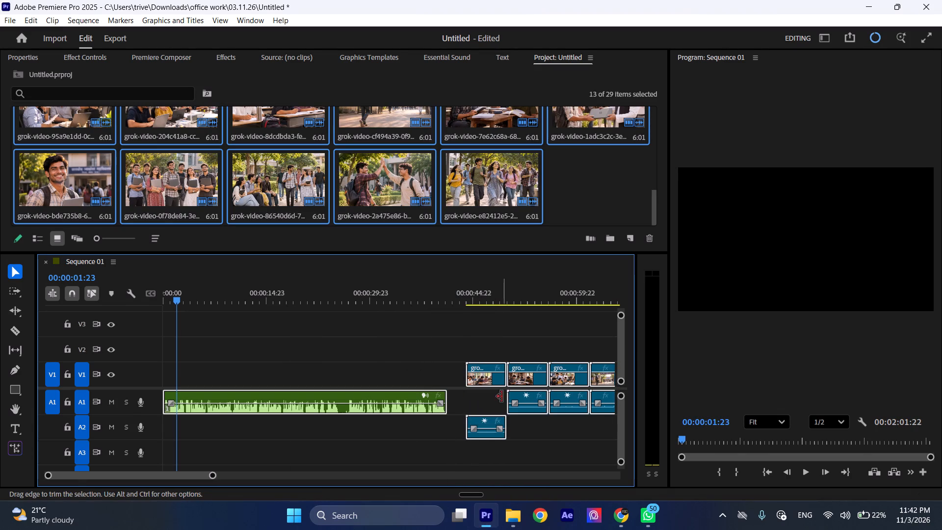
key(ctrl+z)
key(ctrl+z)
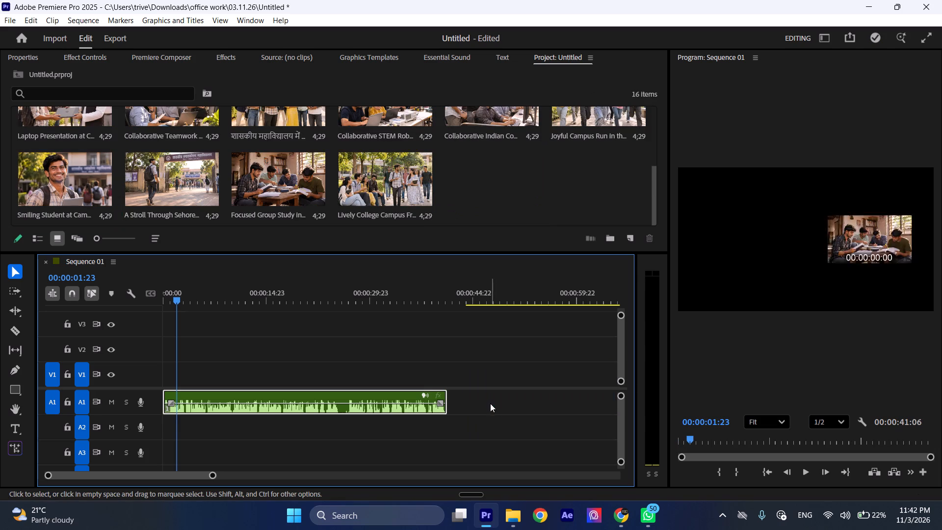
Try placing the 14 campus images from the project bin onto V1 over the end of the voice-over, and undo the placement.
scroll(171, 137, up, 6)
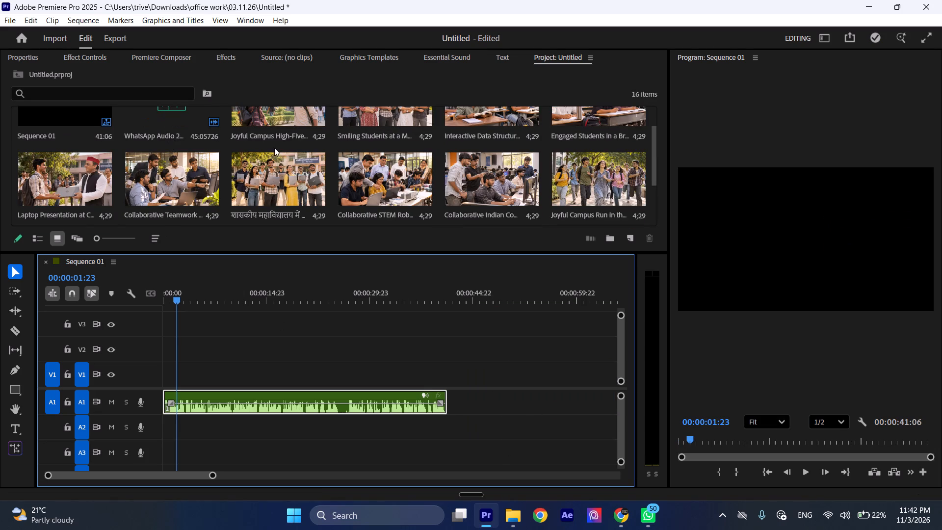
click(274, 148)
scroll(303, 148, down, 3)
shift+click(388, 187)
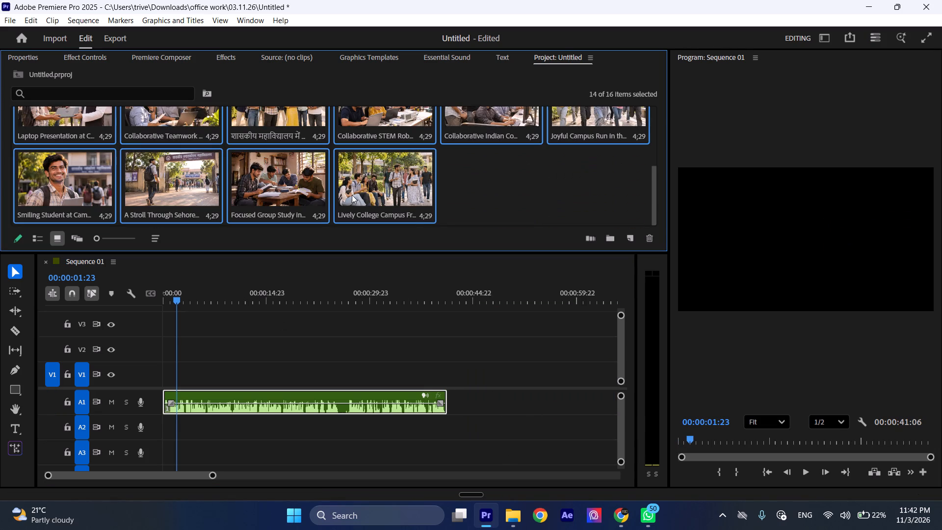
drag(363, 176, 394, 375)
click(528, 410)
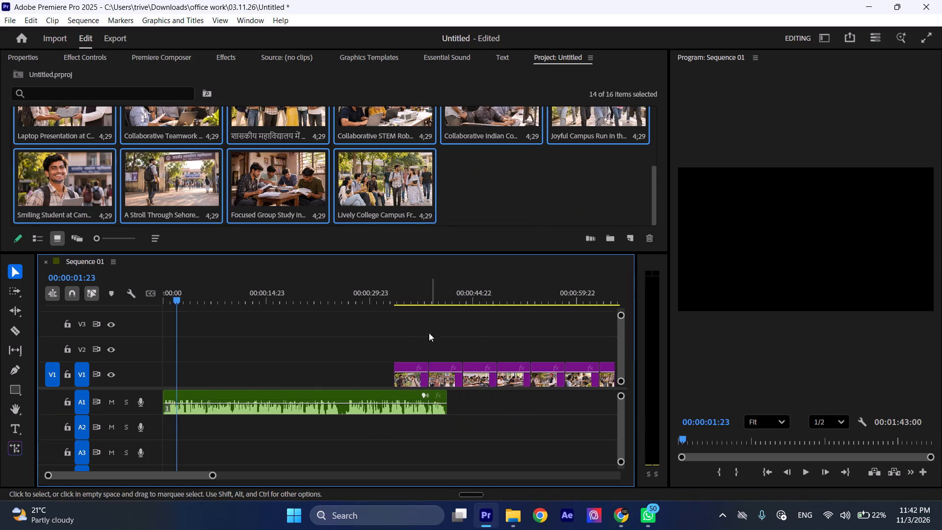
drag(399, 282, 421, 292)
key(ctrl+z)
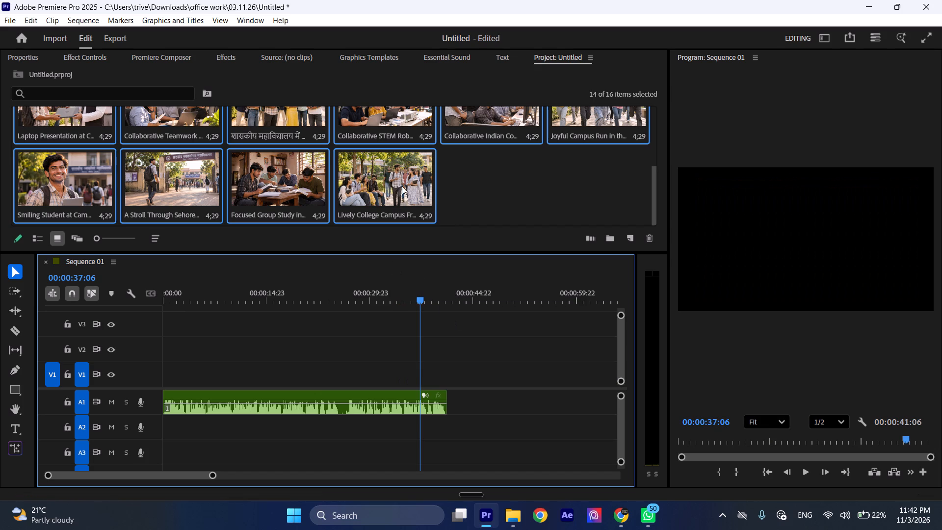
Bring the 13 selected grok-video clips from Downloads into Sequence 01, placing them on V2 and A2 just after the voice-over.
scroll(422, 189, up, 6)
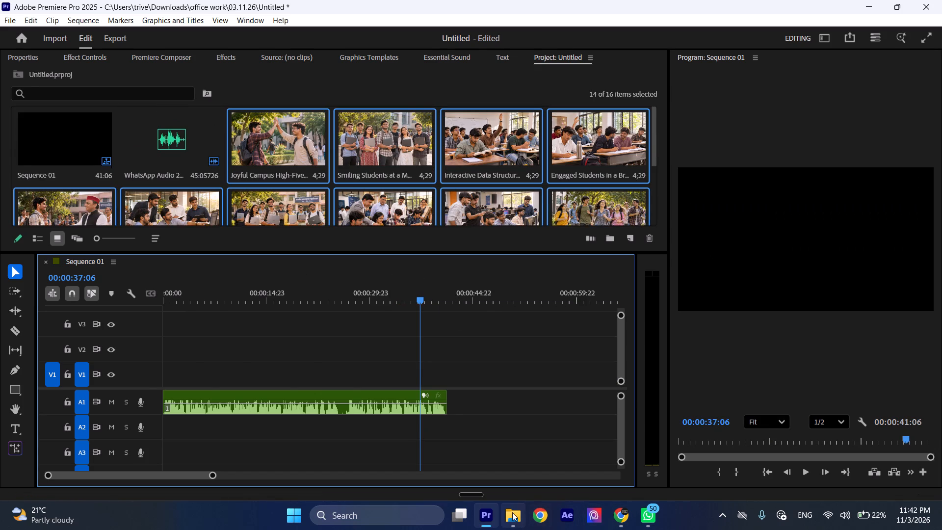
click(508, 512)
drag(360, 126, 617, 505)
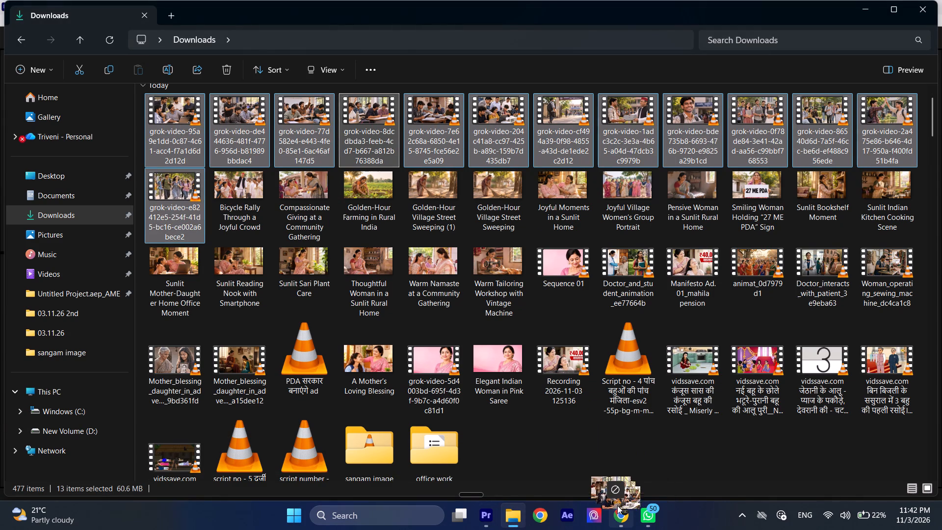
drag(617, 505, 451, 332)
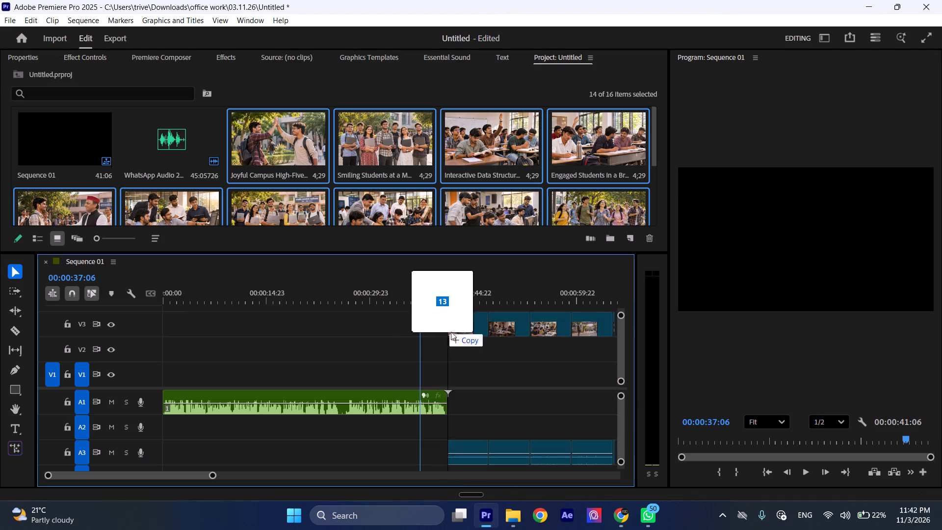
drag(451, 332, 461, 357)
click(500, 377)
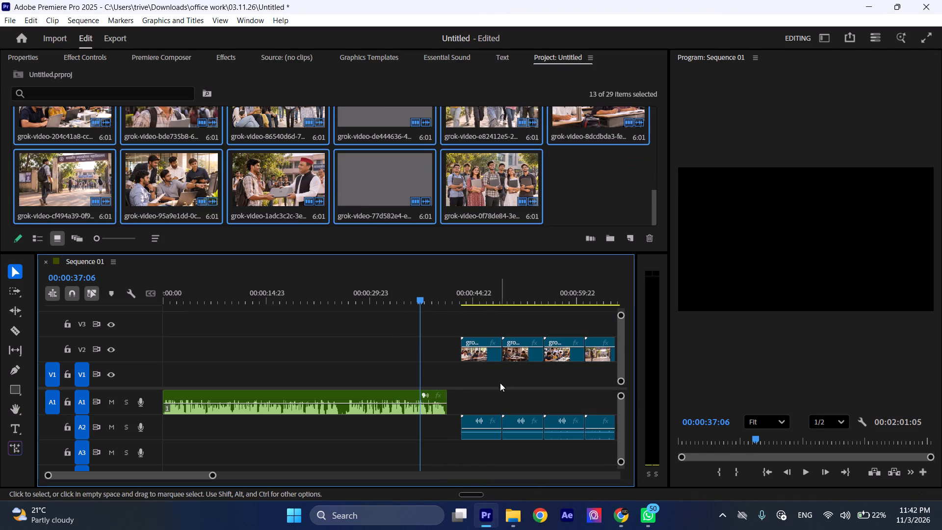
Enlarge the timeline area and scrub through the 13 clips on V2 to review their content.
drag(461, 293, 542, 328)
click(542, 334)
scroll(497, 346, up, 6)
alt+scroll(491, 350, down, 7)
alt+scroll(491, 350, up, 1)
alt+scroll(490, 359, down, 7)
drag(453, 252, 466, 151)
click(463, 234)
drag(302, 180, 10, 218)
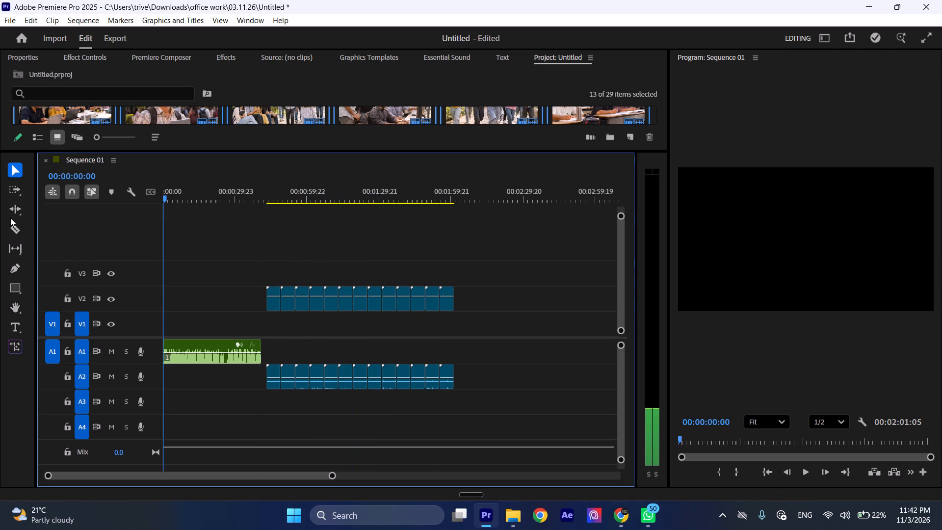
drag(10, 218, 316, 307)
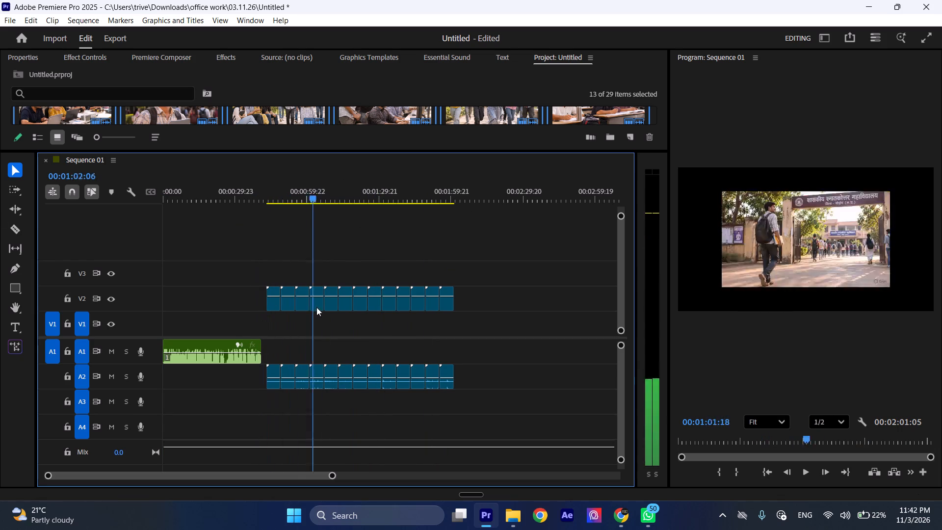
drag(316, 307, 427, 308)
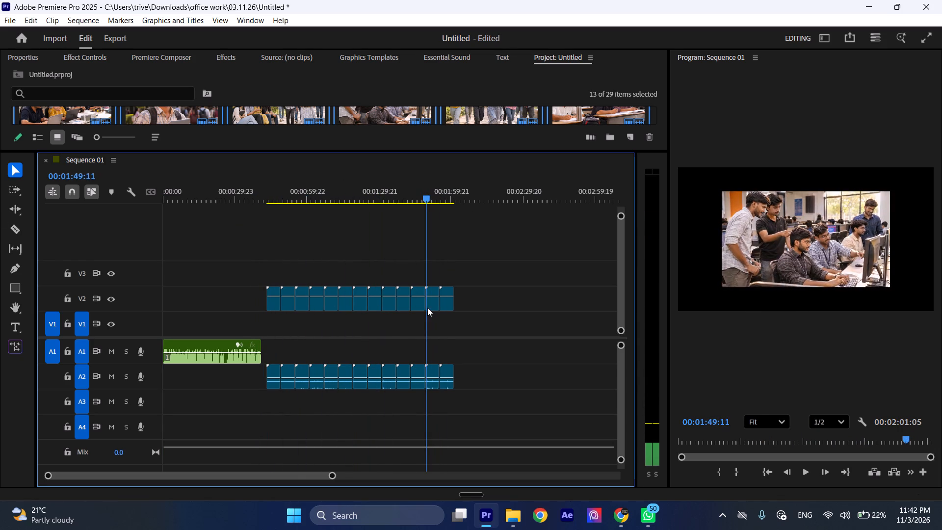
drag(427, 308, 390, 308)
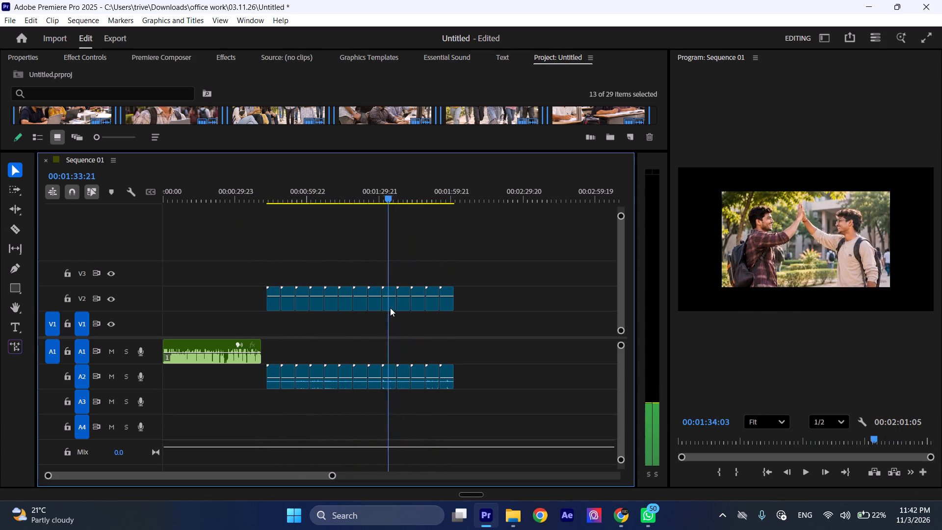
drag(390, 308, 353, 309)
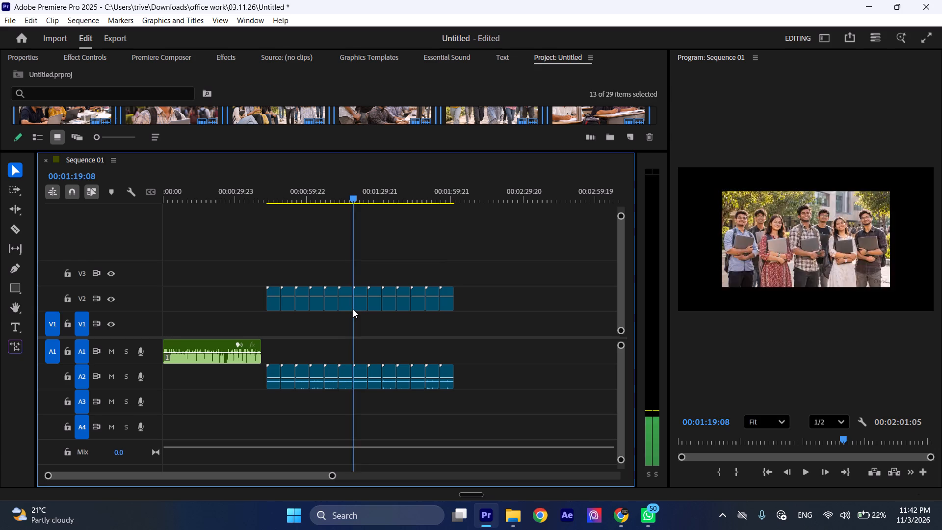
drag(353, 309, 322, 309)
Look through the Downloads folder and the sangam image folder, shown as thumbnails, to compare the source images with the clips.
click(508, 516)
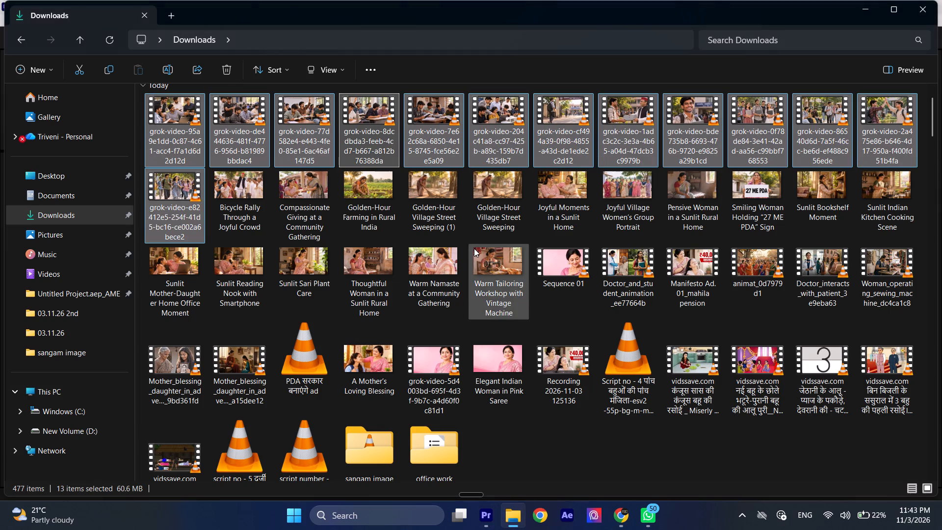
scroll(554, 402, down, 2)
scroll(550, 251, up, 7)
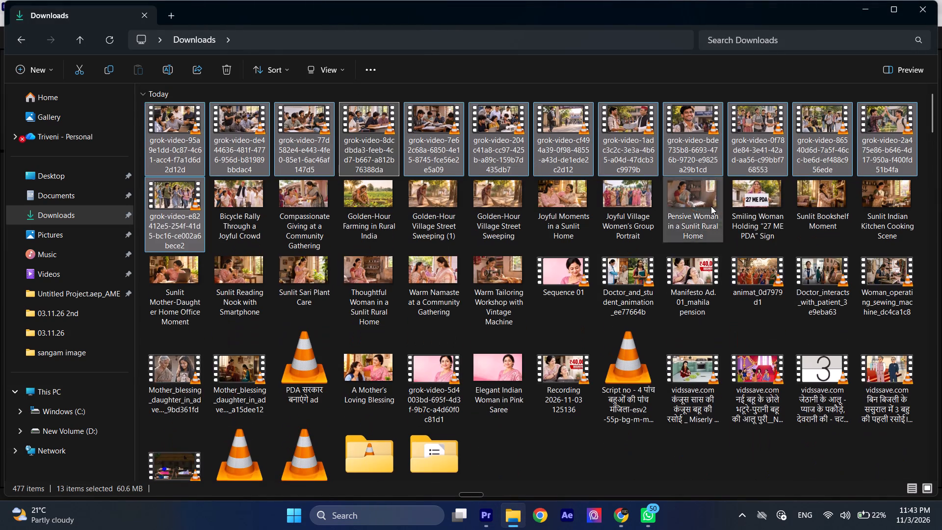
click(704, 341)
click(737, 325)
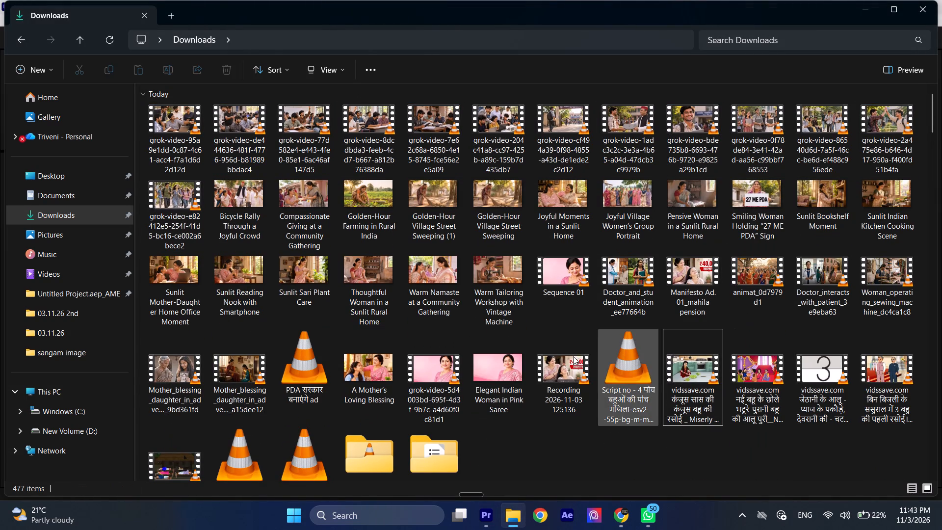
scroll(457, 397, down, 1)
double_click(360, 302)
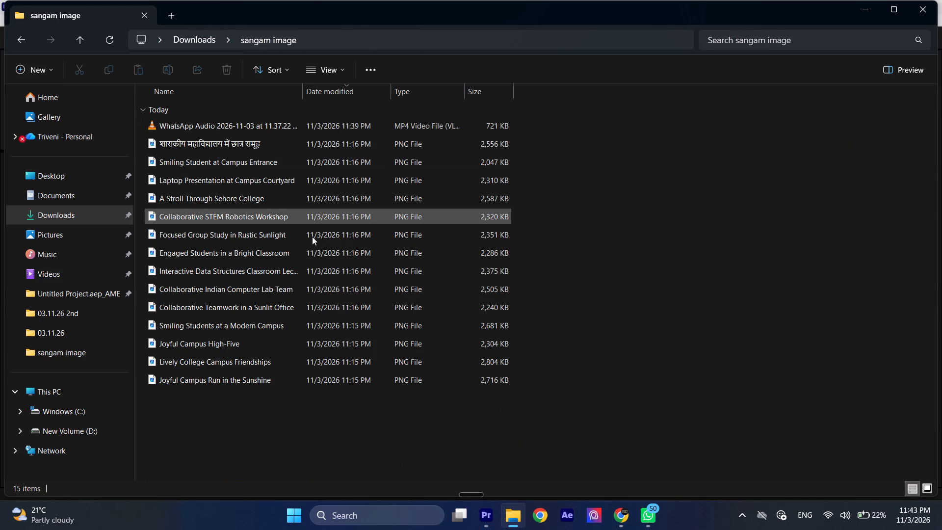
click(932, 489)
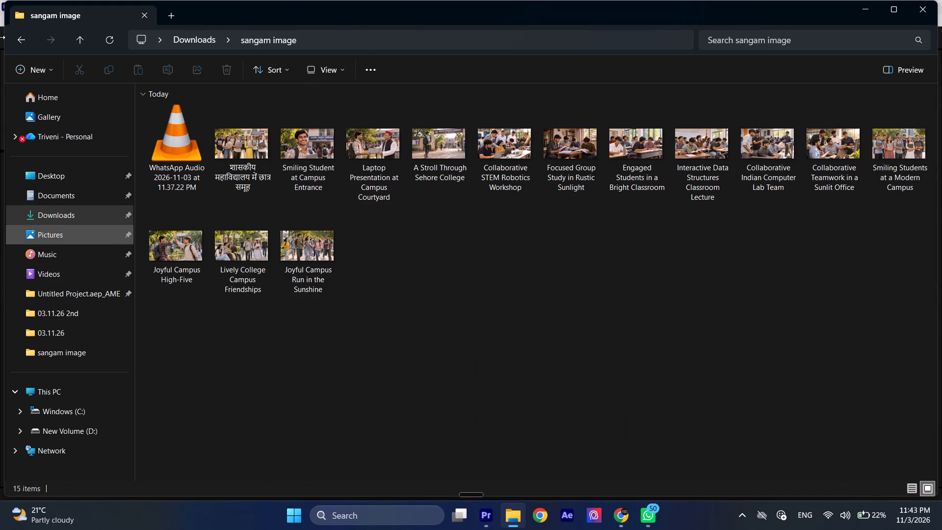
click(23, 42)
scroll(438, 237, up, 5)
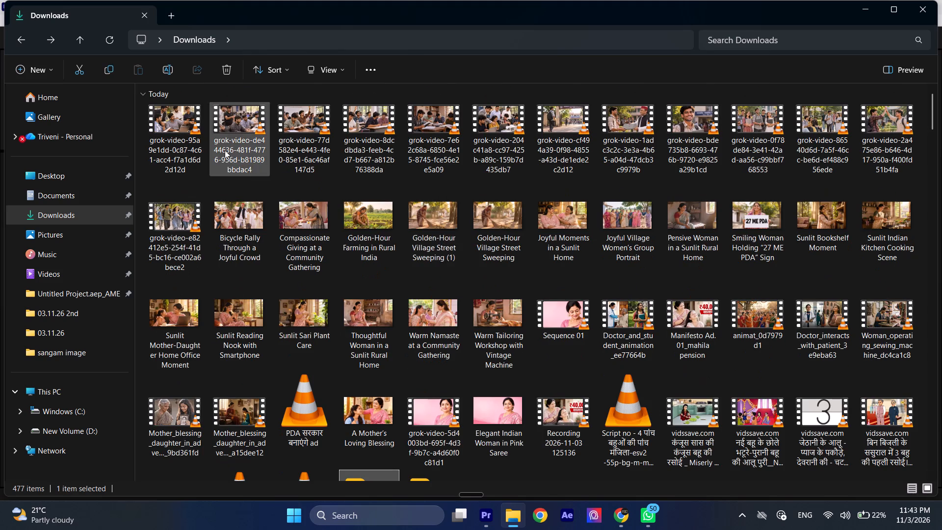
Return to Premiere Pro, review the clips on V2, and move the eleventh one with its audio to the very start of the sequence.
click(490, 513)
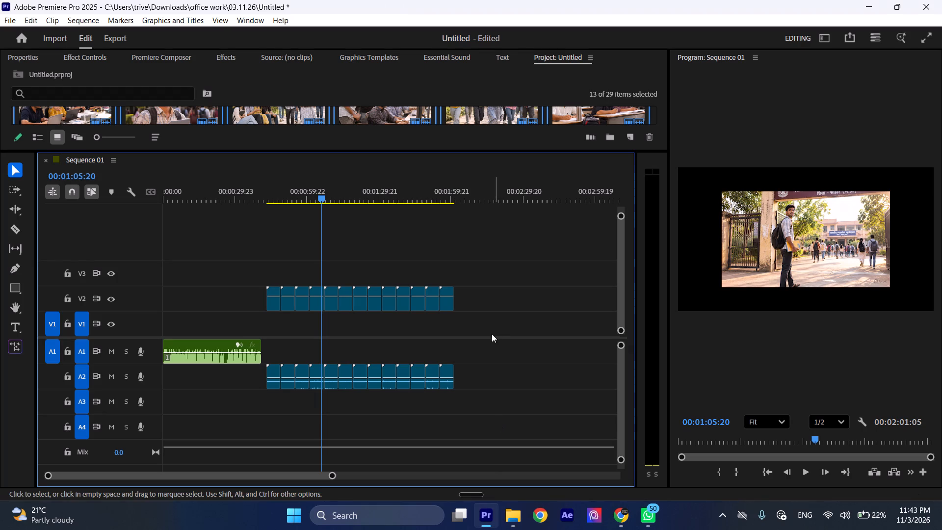
drag(328, 195, 301, 202)
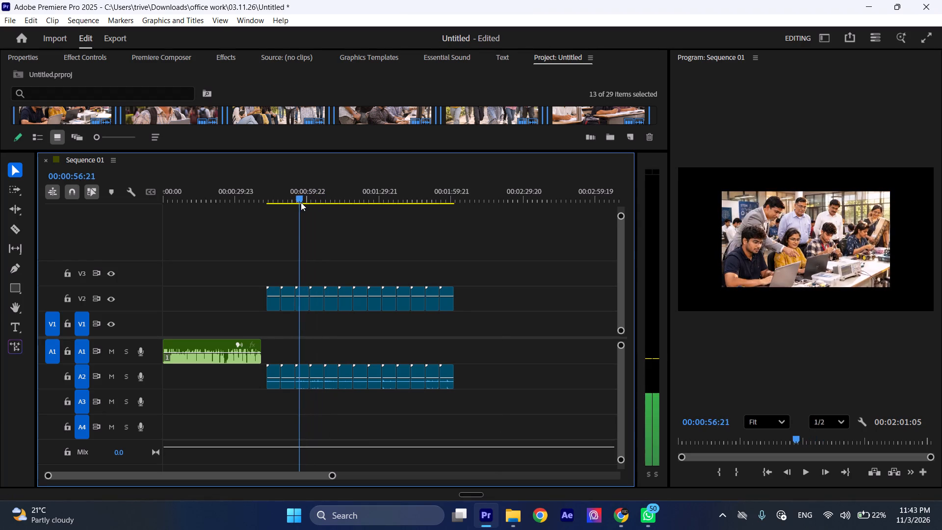
drag(301, 202, 311, 226)
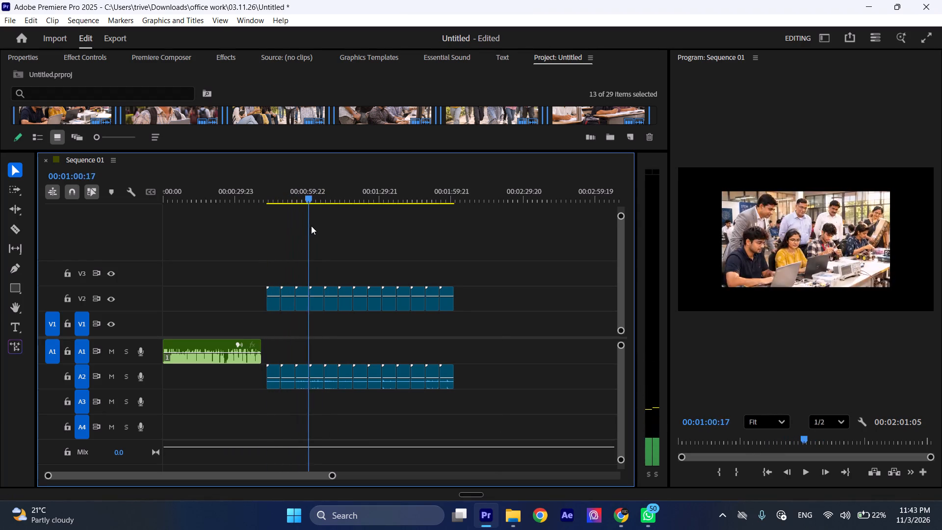
drag(311, 226, 357, 235)
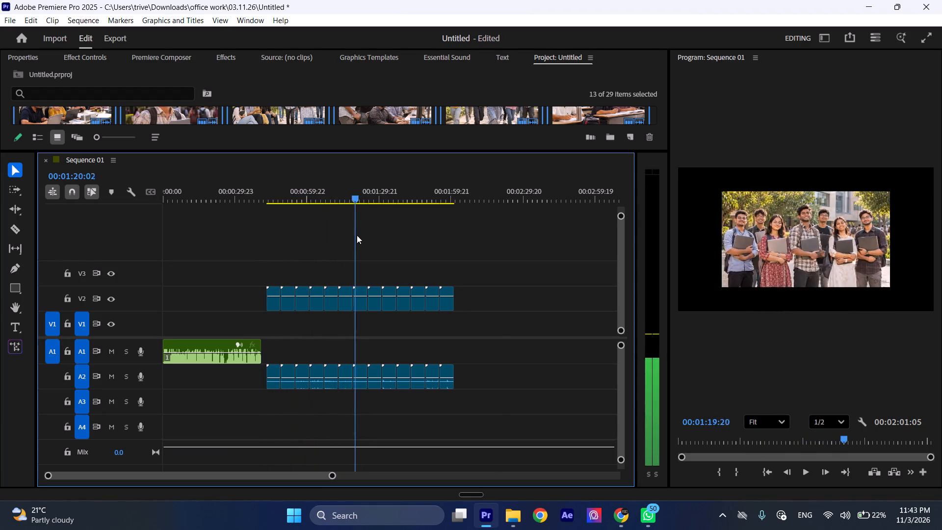
drag(357, 235, 391, 238)
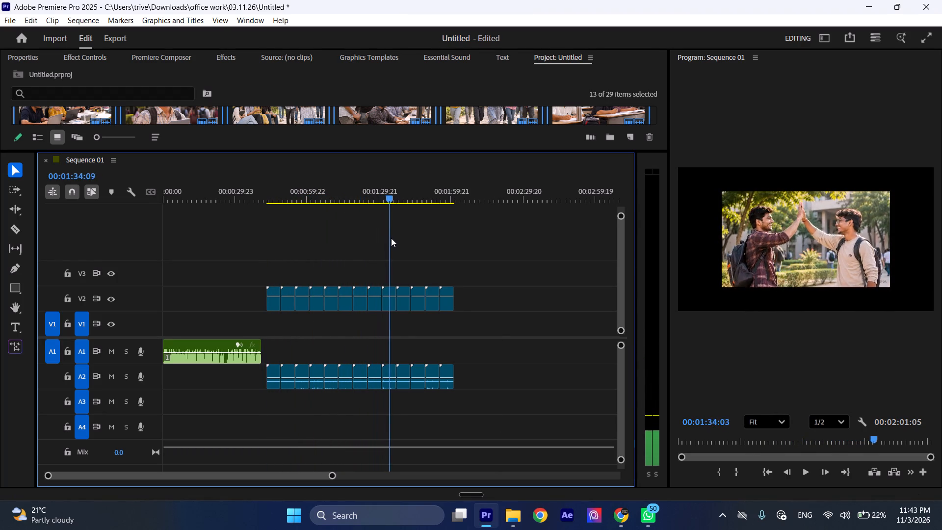
drag(391, 238, 414, 246)
drag(418, 301, 150, 301)
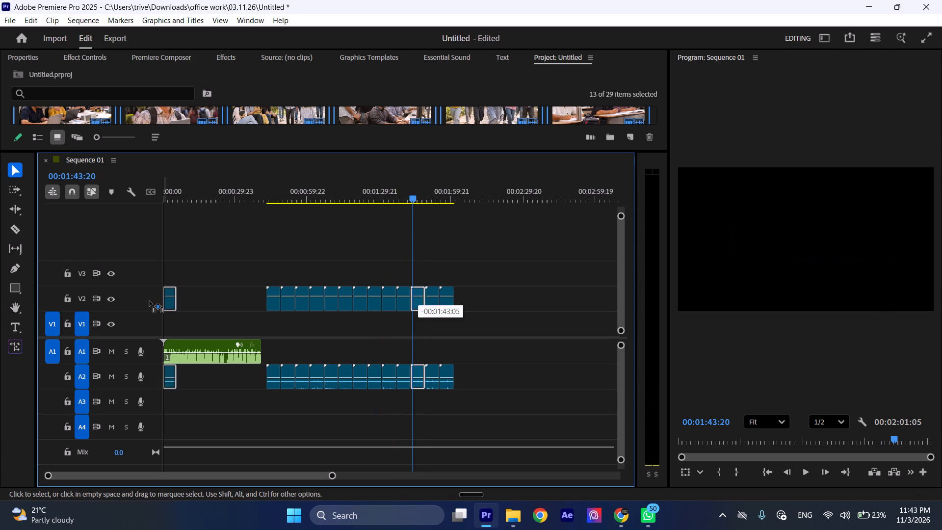
drag(150, 301, 166, 303)
Place the classroom clip with the raised hand second on V2, followed by the clip of students around computers as third.
drag(268, 182, 445, 252)
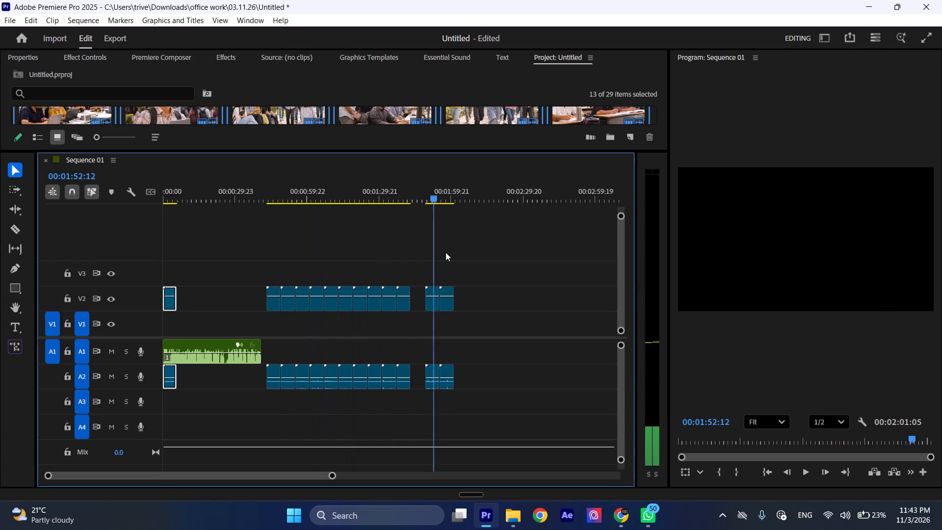
drag(445, 252, 444, 260)
drag(446, 302, 421, 305)
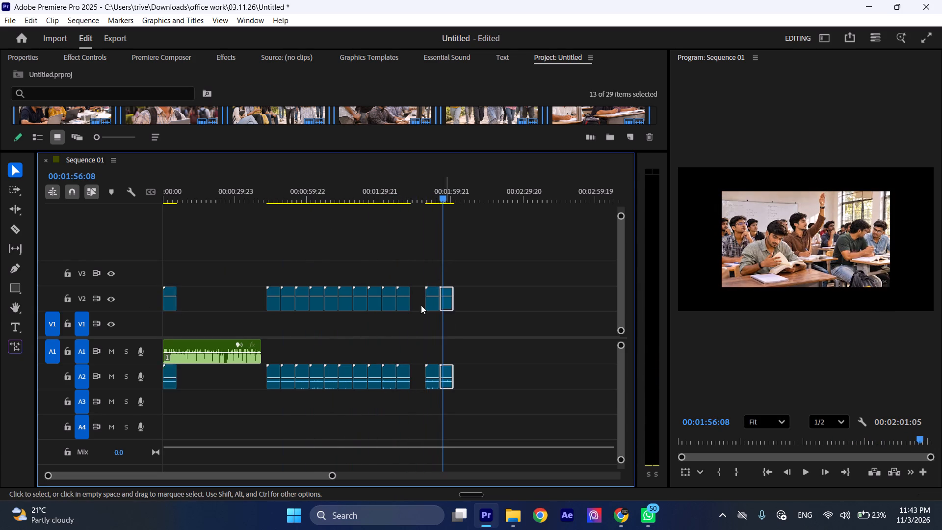
drag(421, 305, 186, 299)
drag(449, 197, 399, 220)
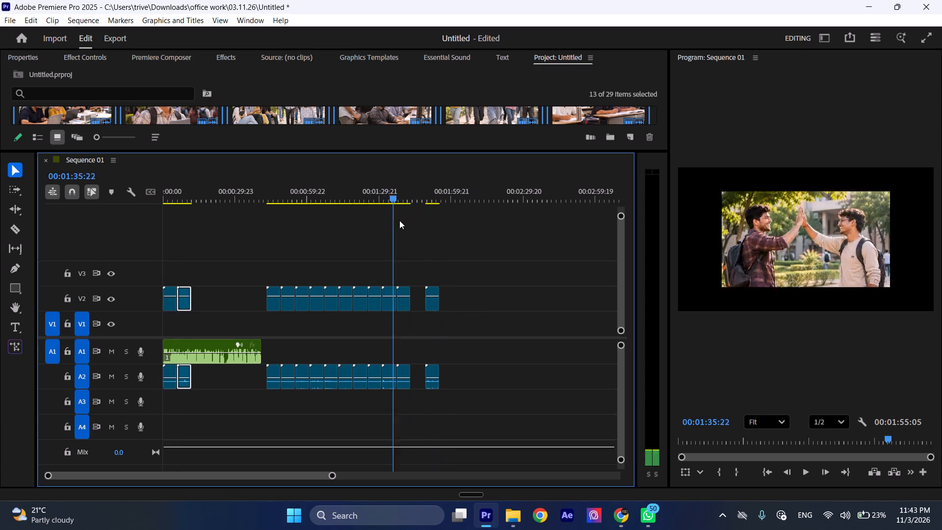
drag(399, 220, 393, 223)
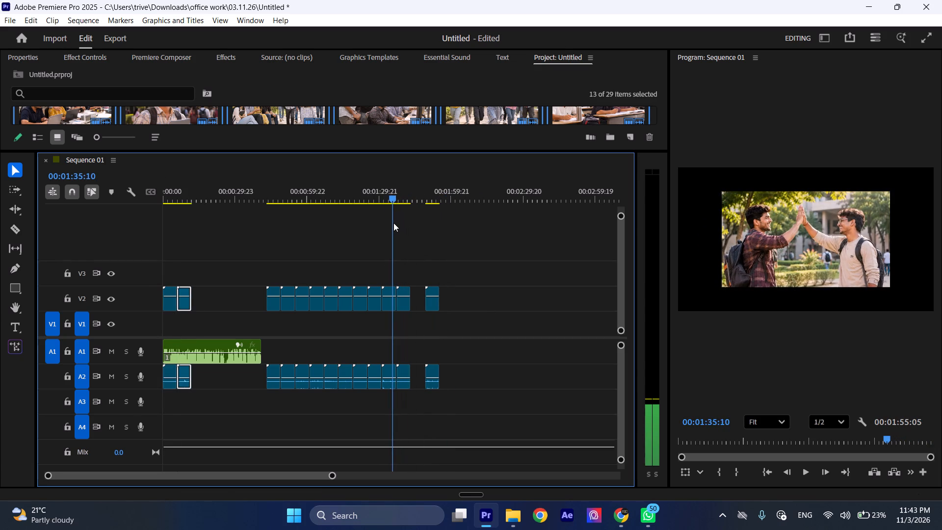
drag(393, 223, 435, 230)
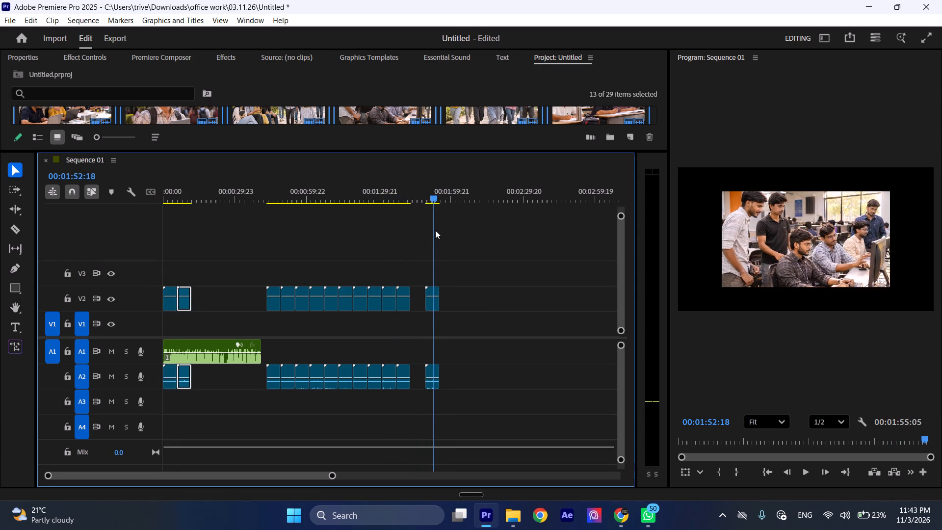
drag(435, 230, 434, 242)
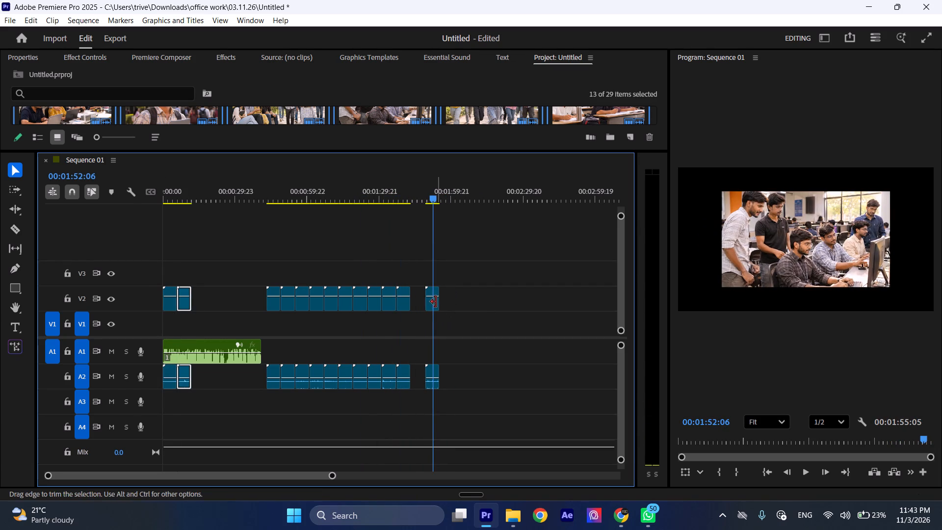
drag(435, 304, 206, 303)
Place the clip of students at classroom benches fourth on V2 and the group study clip around a wooden table fifth.
drag(408, 180, 402, 228)
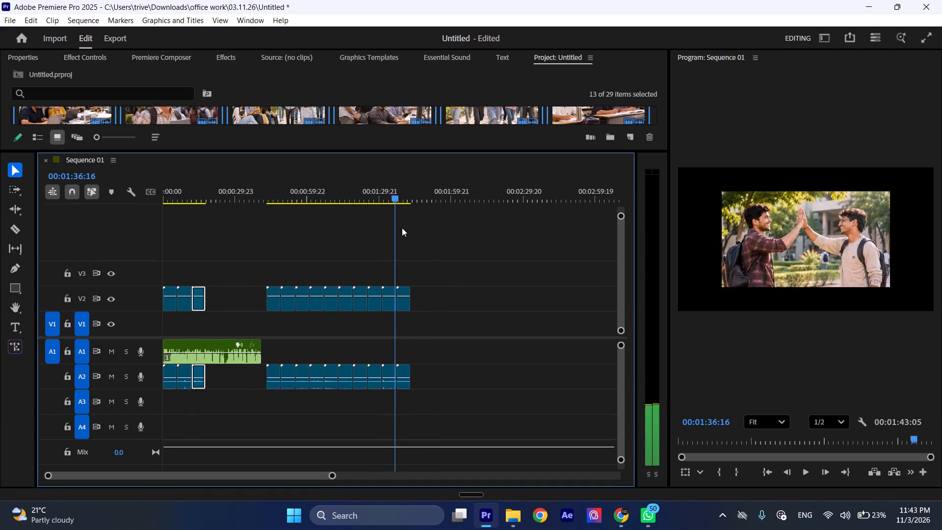
drag(402, 228, 317, 252)
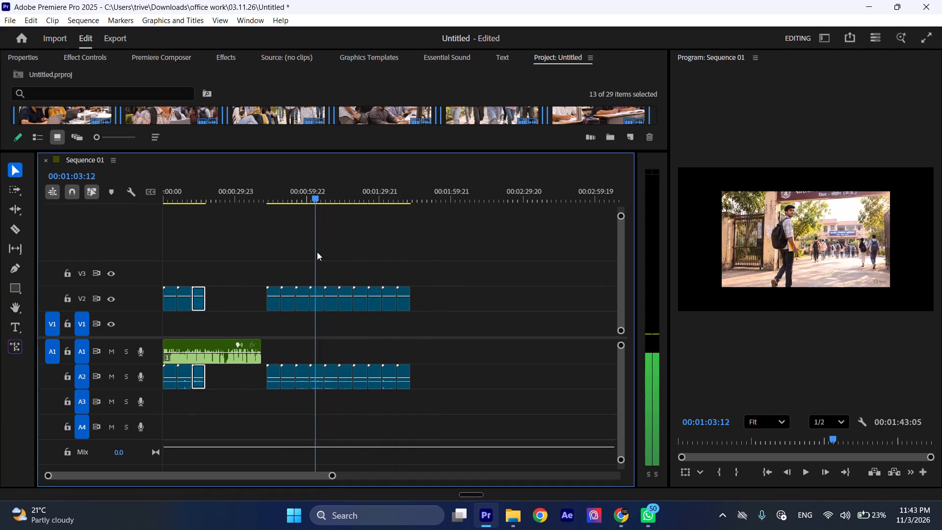
drag(317, 252, 278, 255)
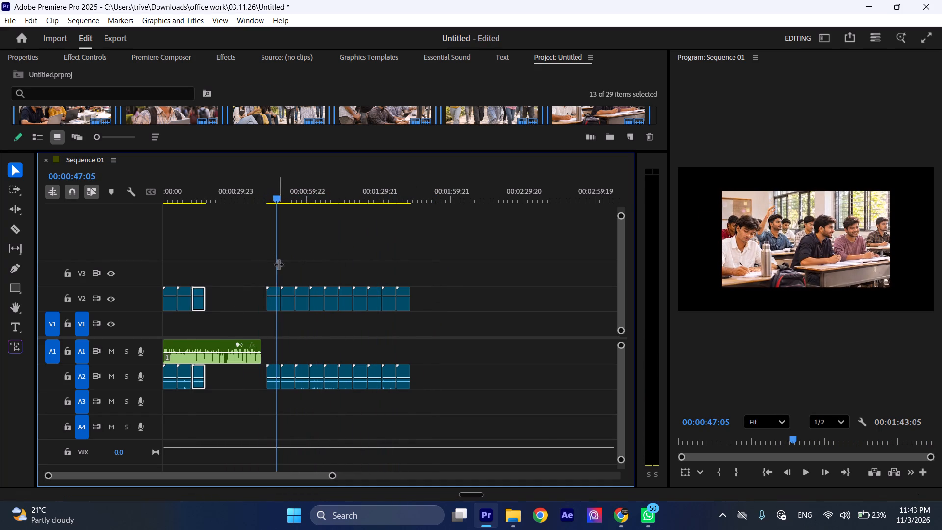
drag(274, 305, 218, 302)
drag(276, 194, 289, 203)
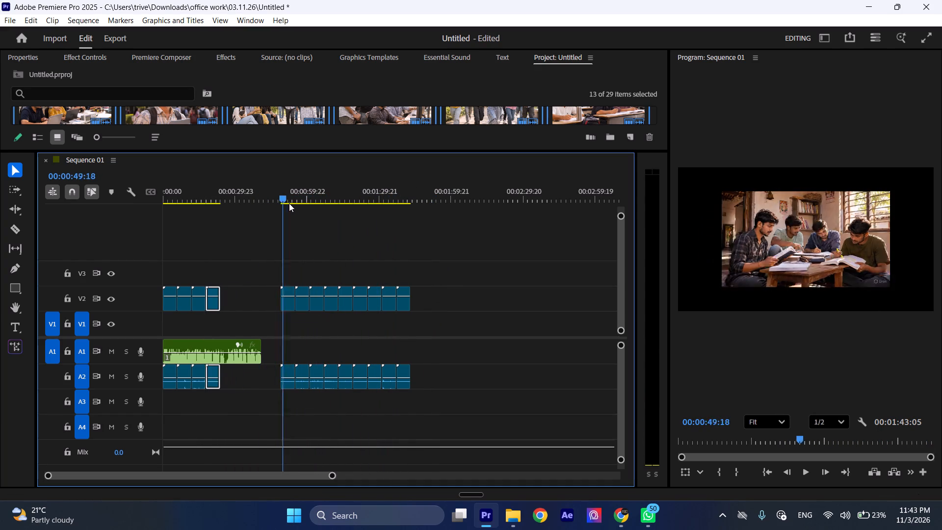
drag(289, 203, 287, 220)
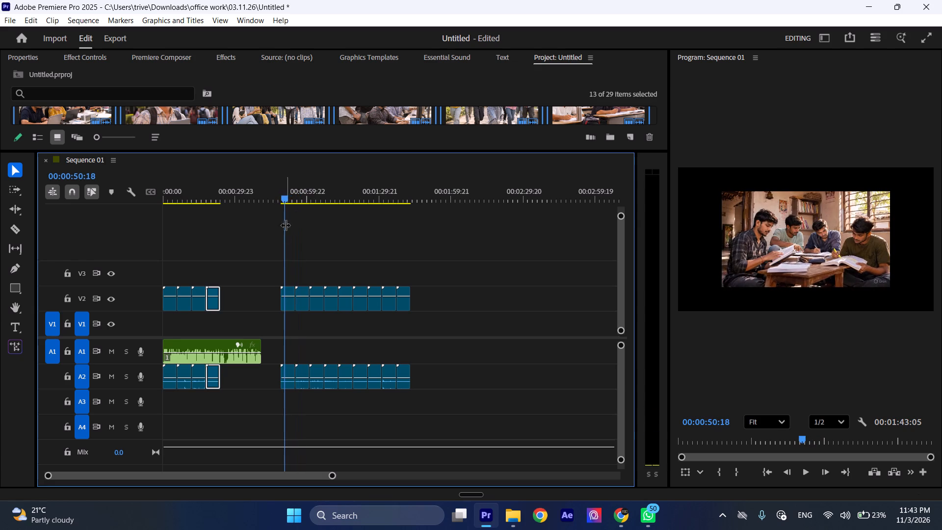
drag(291, 305, 287, 305)
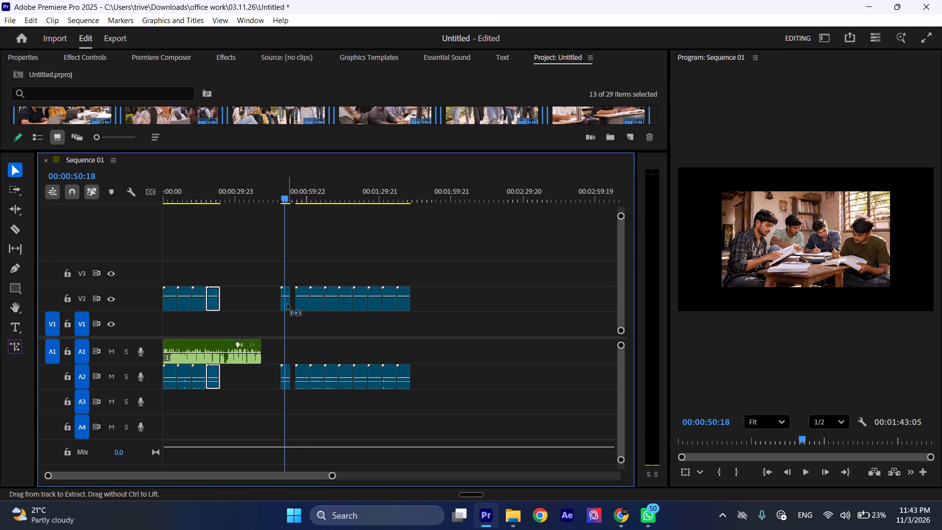
key(ctrl+z)
drag(288, 301, 233, 302)
Place the clip of teachers guiding students at laptops sixth on V2, with the college gate clip set just after it.
drag(284, 184, 307, 199)
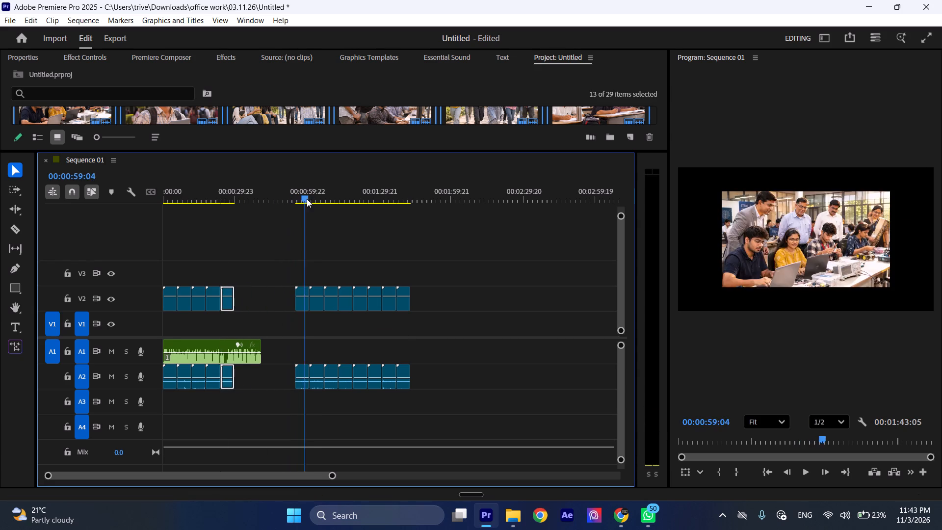
drag(307, 199, 314, 207)
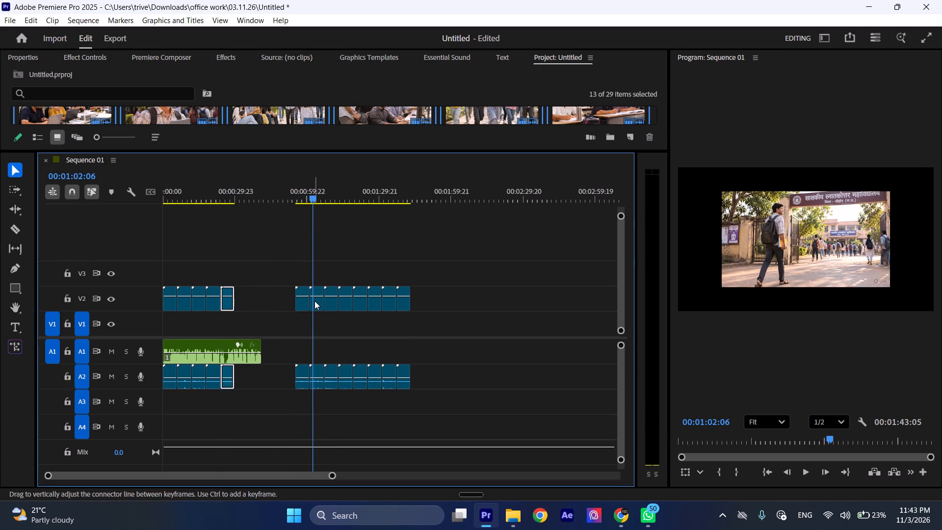
drag(318, 302, 244, 297)
drag(317, 197, 317, 198)
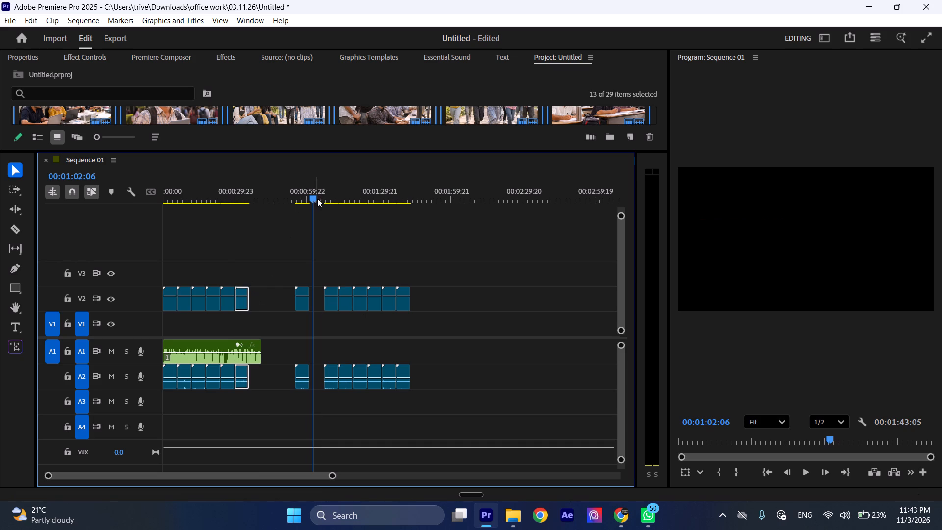
drag(317, 198, 306, 211)
drag(243, 301, 280, 307)
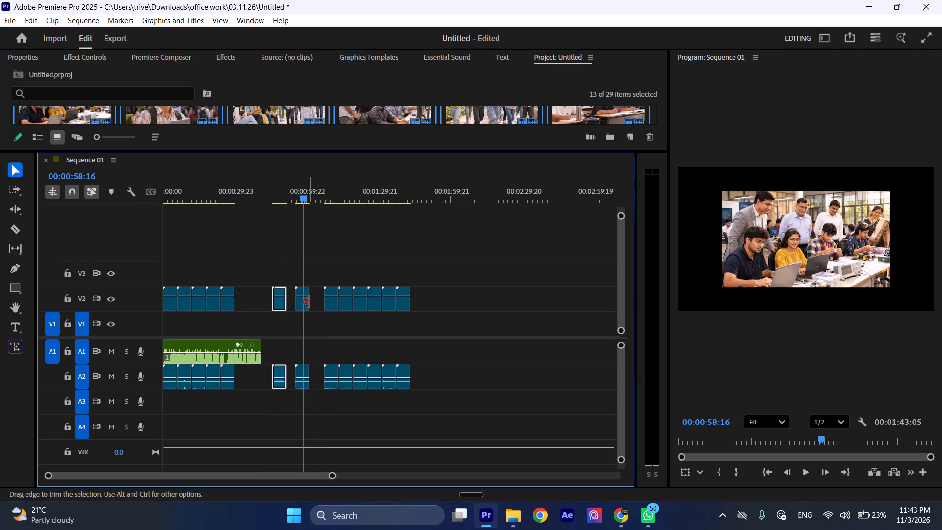
drag(303, 306, 245, 302)
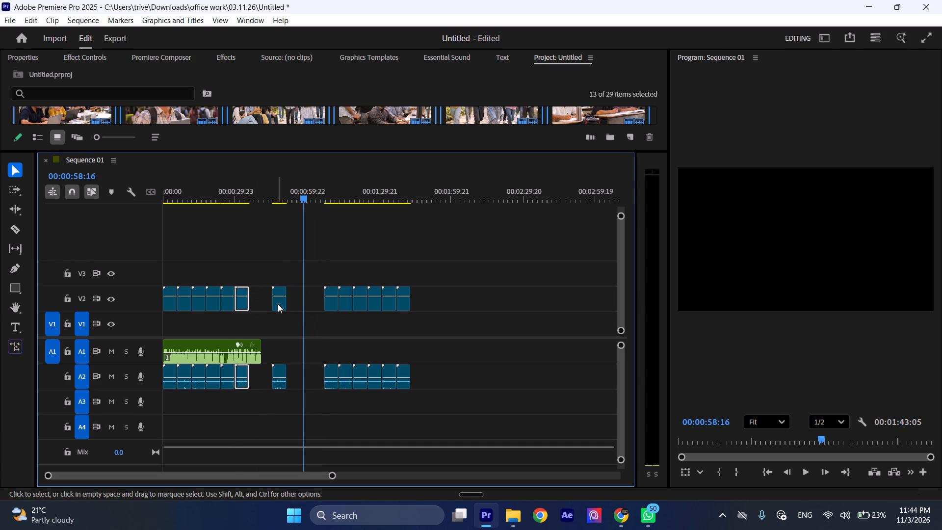
drag(278, 304, 259, 303)
Move the laptop handover clip directly behind the college gate clip and close the gap after the sixth clip.
drag(317, 195, 334, 212)
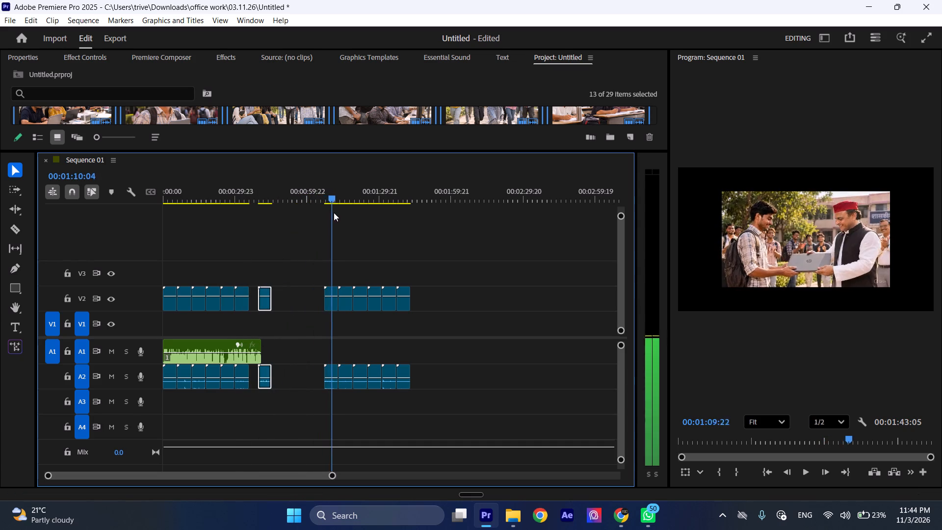
drag(334, 212, 330, 227)
drag(331, 302, 294, 297)
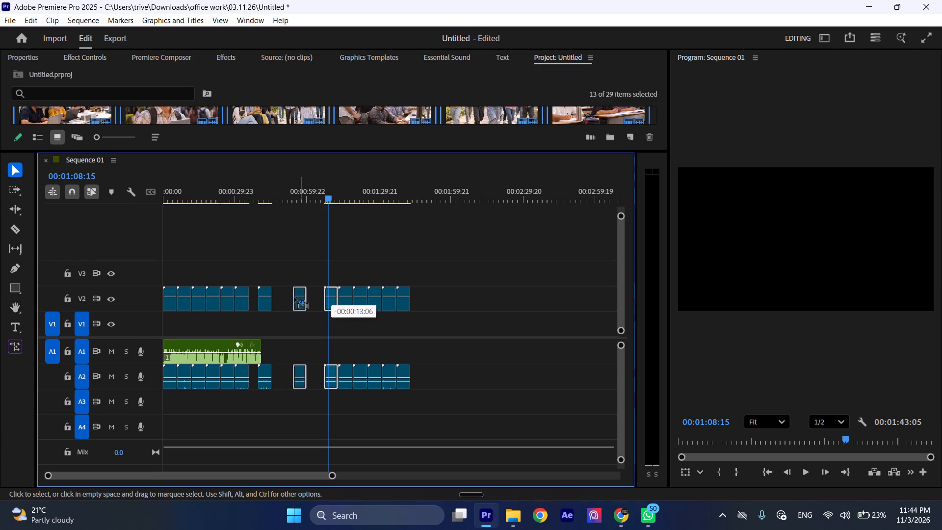
drag(294, 297, 281, 297)
click(253, 294)
key(BackSpace)
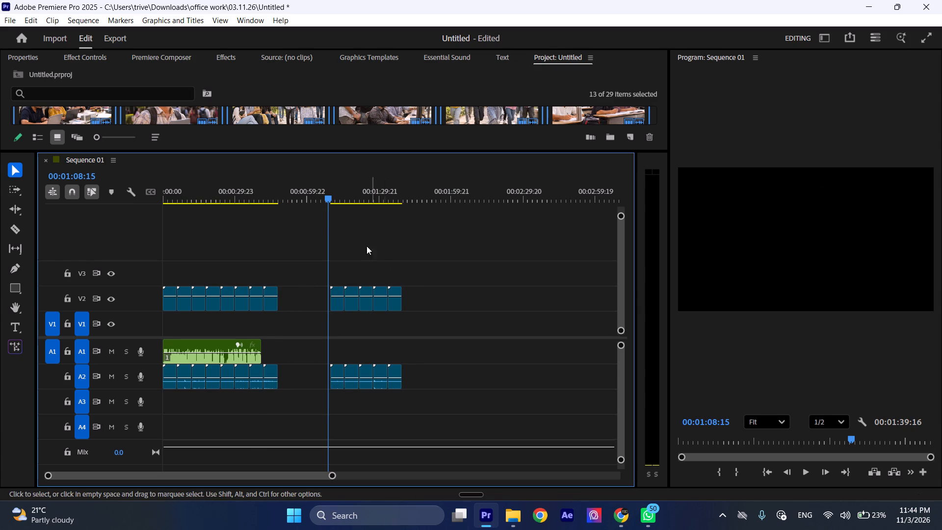
Append the clip of the smiling student with a laptop, followed by the clip of the group holding laptops, to the arranged row.
drag(330, 198, 338, 207)
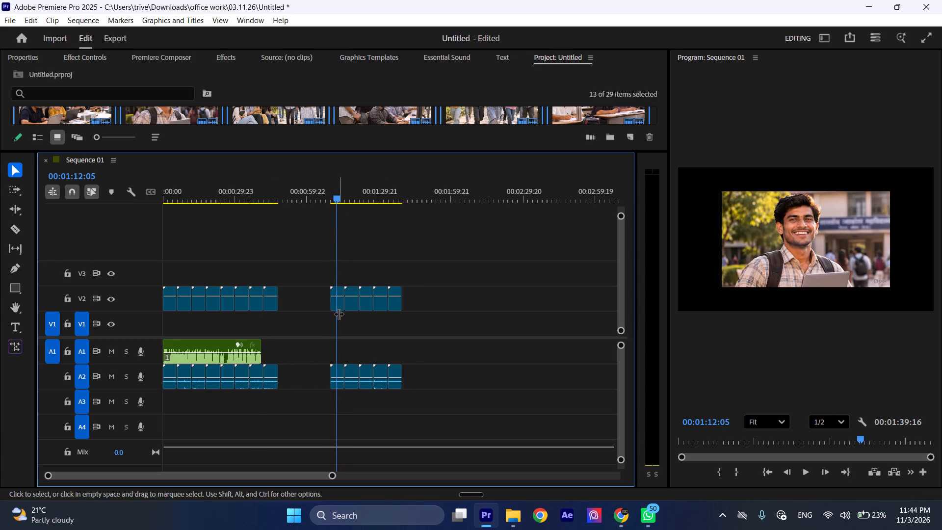
drag(337, 304, 280, 300)
drag(342, 194, 355, 206)
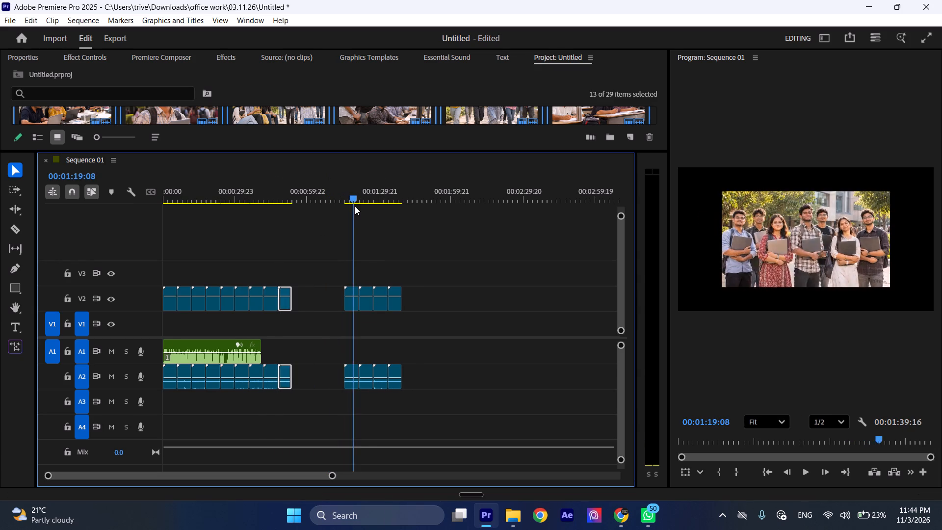
drag(355, 206, 351, 224)
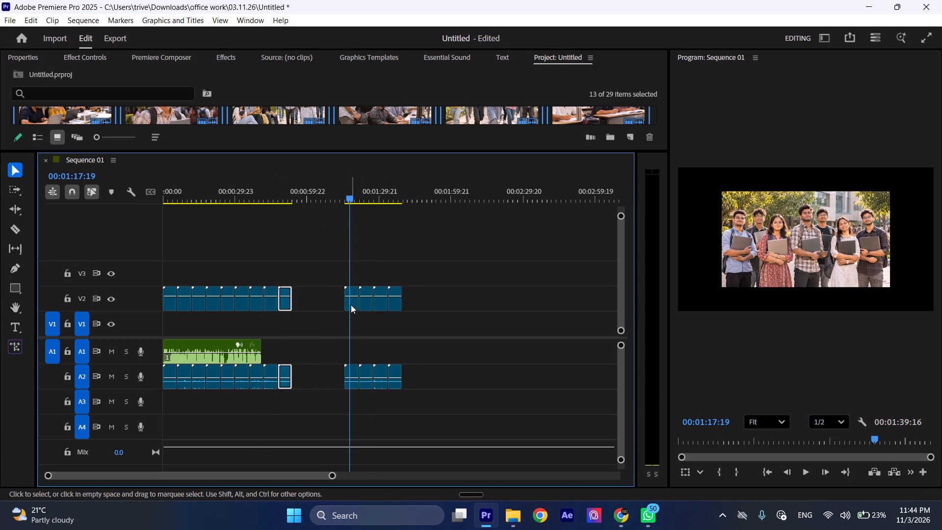
drag(353, 302, 305, 295)
Append the clip of students gathered outdoors on campus, followed by the high-five clip, to the arranged V2 row without a gap.
drag(364, 190, 375, 214)
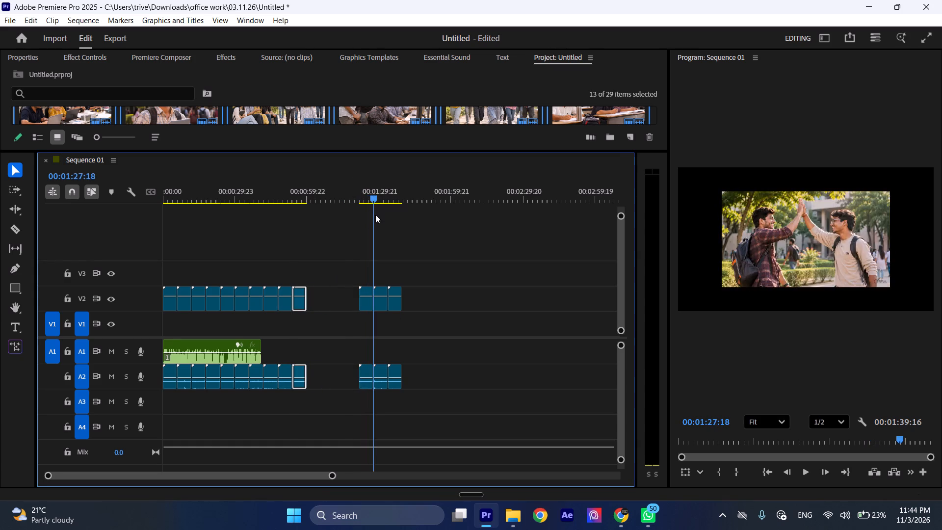
drag(375, 214, 364, 224)
click(369, 304)
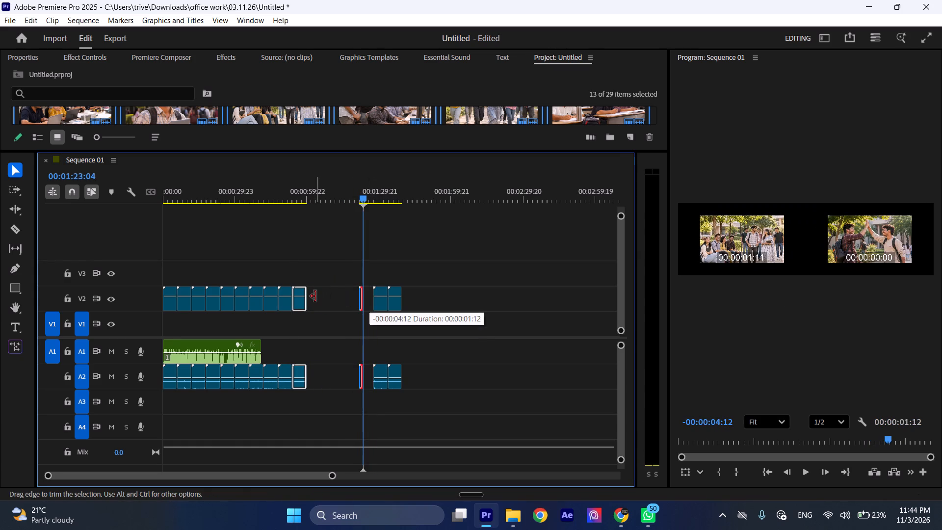
drag(366, 305, 317, 305)
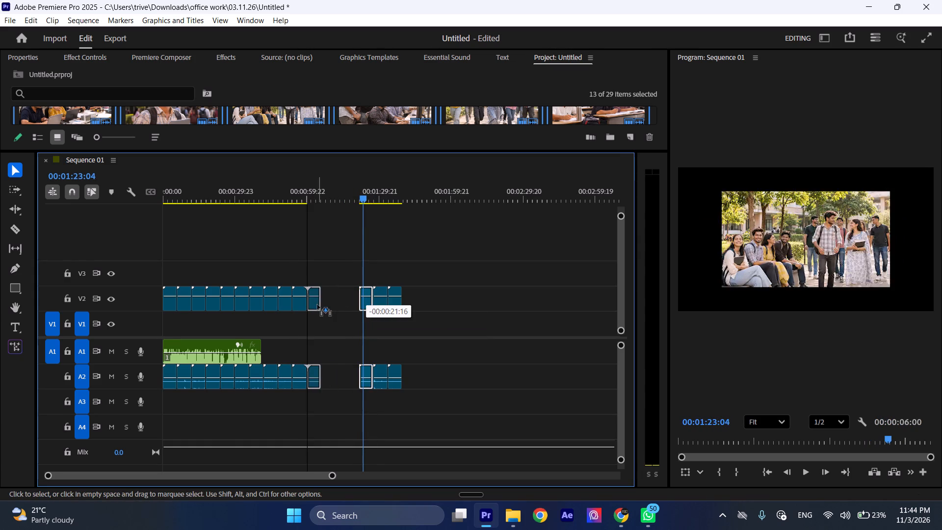
drag(317, 305, 323, 303)
drag(366, 192, 391, 221)
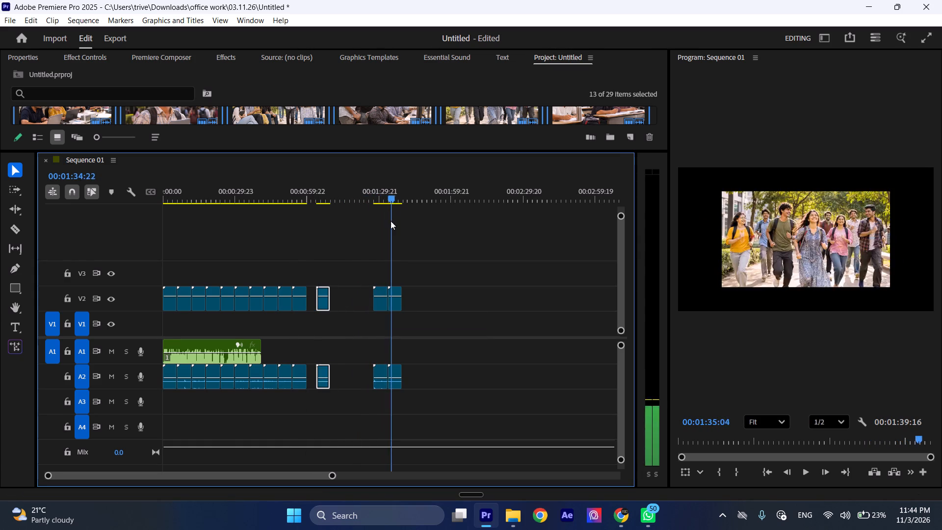
drag(391, 221, 383, 236)
drag(379, 302, 342, 298)
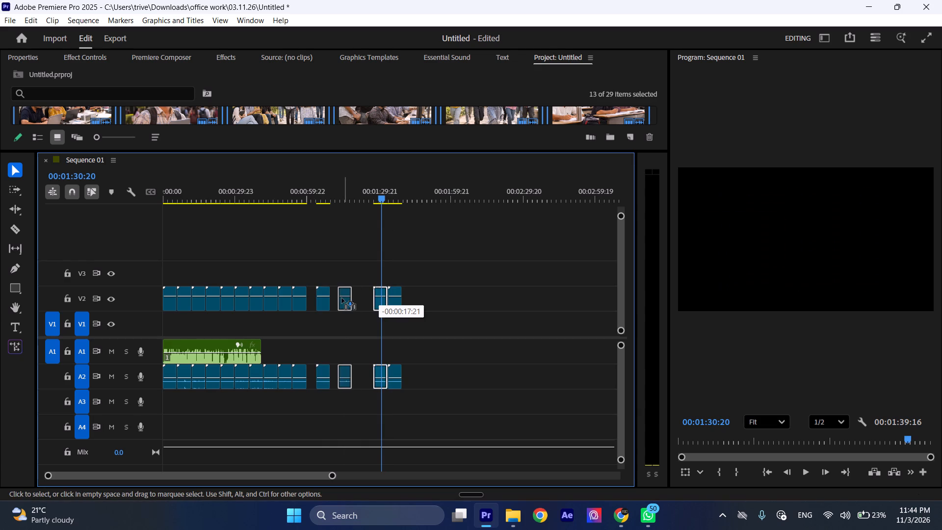
drag(342, 298, 340, 298)
drag(330, 255, 334, 311)
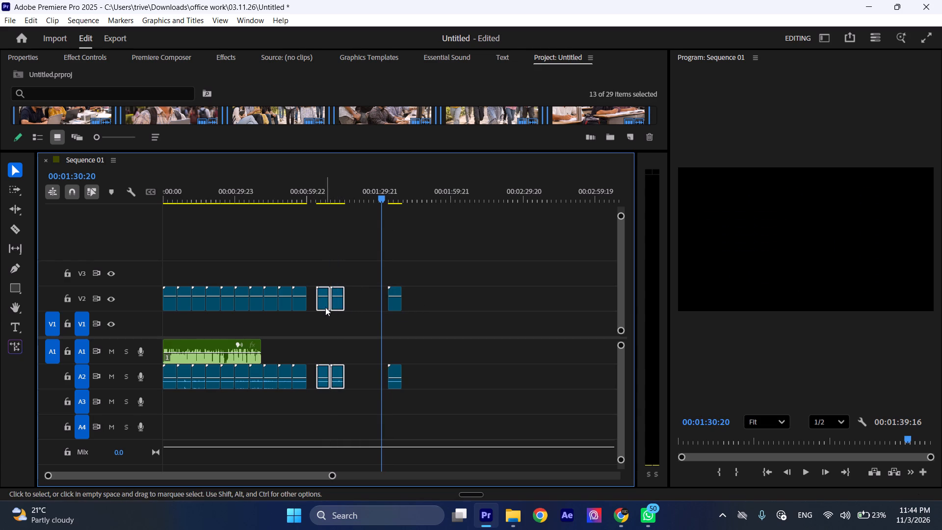
click(325, 304)
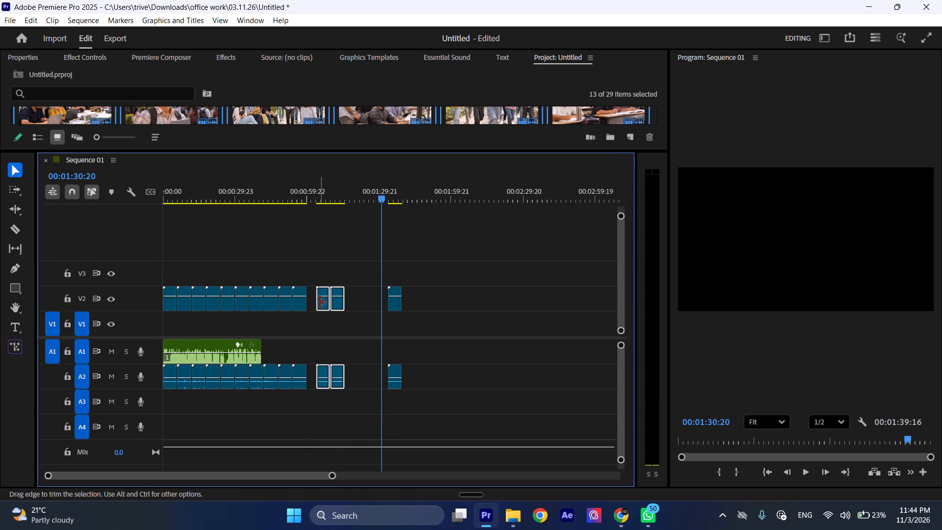
drag(322, 302, 314, 302)
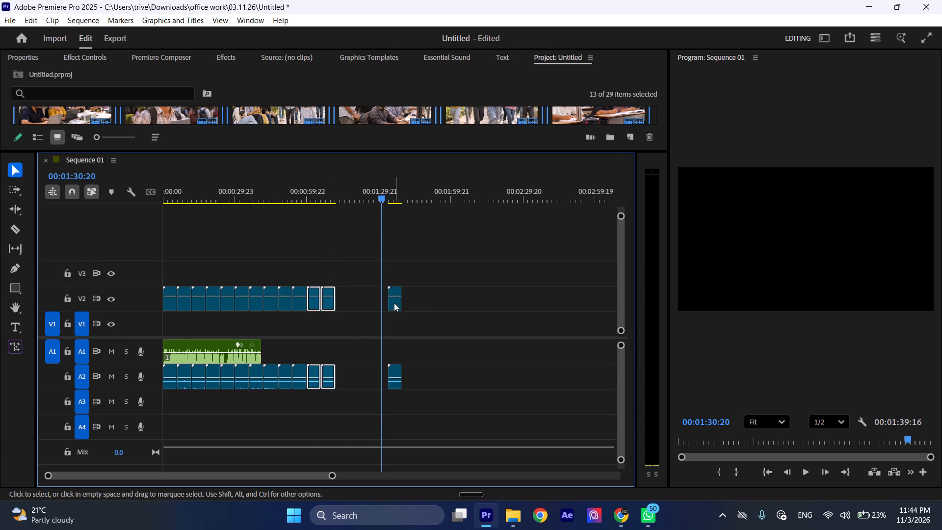
Append the clip of the cheerful group running toward the camera as the last V2 clip and save the project.
drag(394, 303, 335, 295)
drag(341, 185, 94, 253)
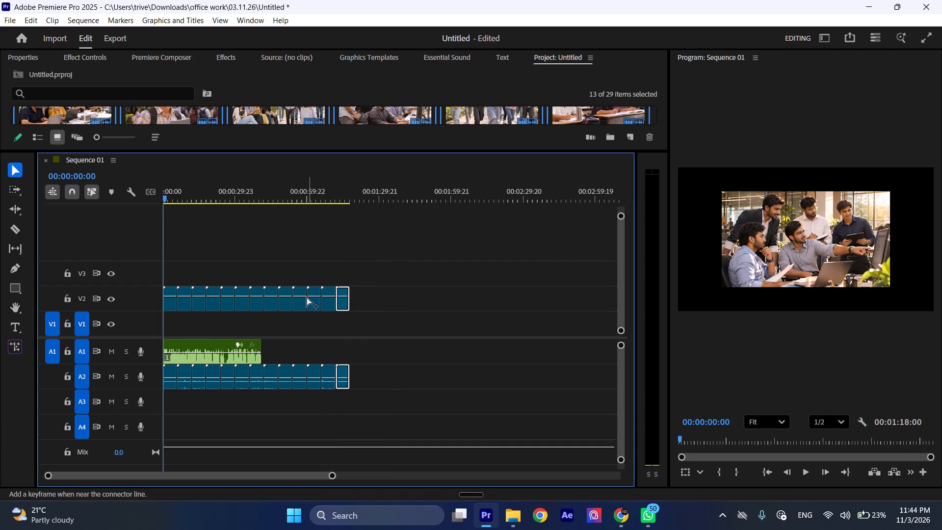
key(ctrl+s)
Play from the start and shorten the first V2 clip, men around a laptop, to about 3.5 seconds, closing the gap.
alt+scroll(192, 300, up, 3)
drag(249, 191, 54, 221)
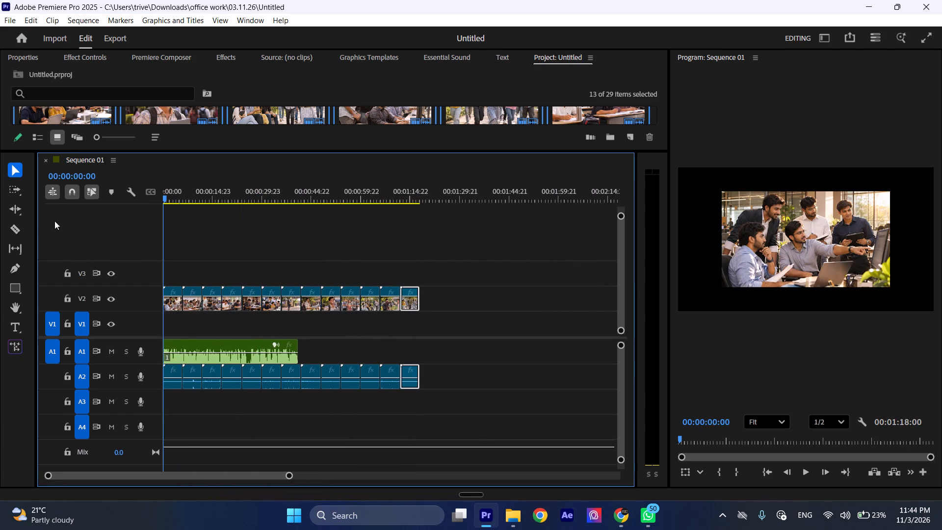
drag(54, 221, 45, 223)
alt+scroll(223, 319, up, 7)
drag(272, 181, 1, 248)
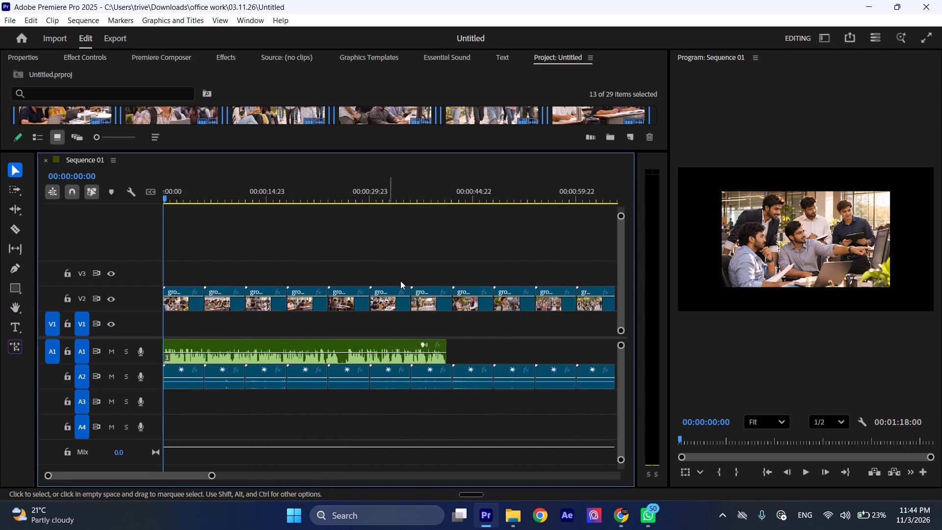
key(space)
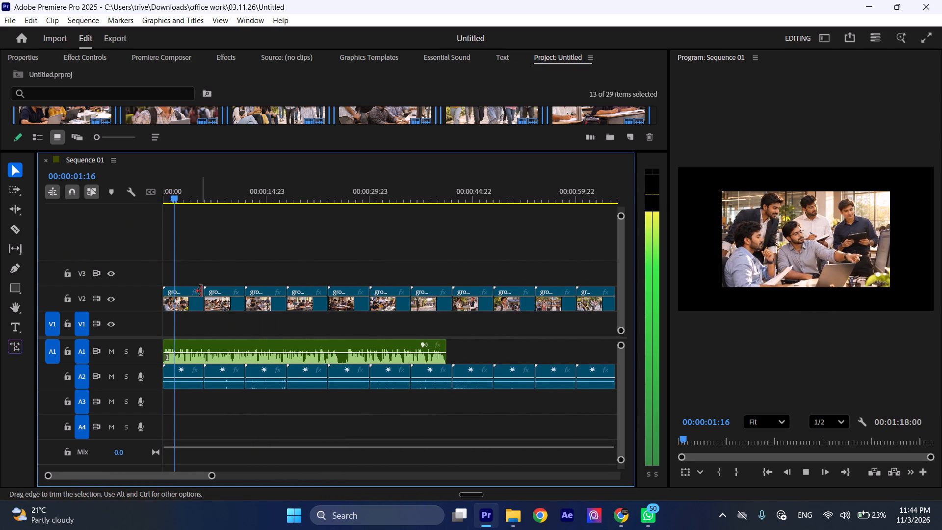
drag(201, 291, 183, 294)
click(194, 295)
key(BackSpace)
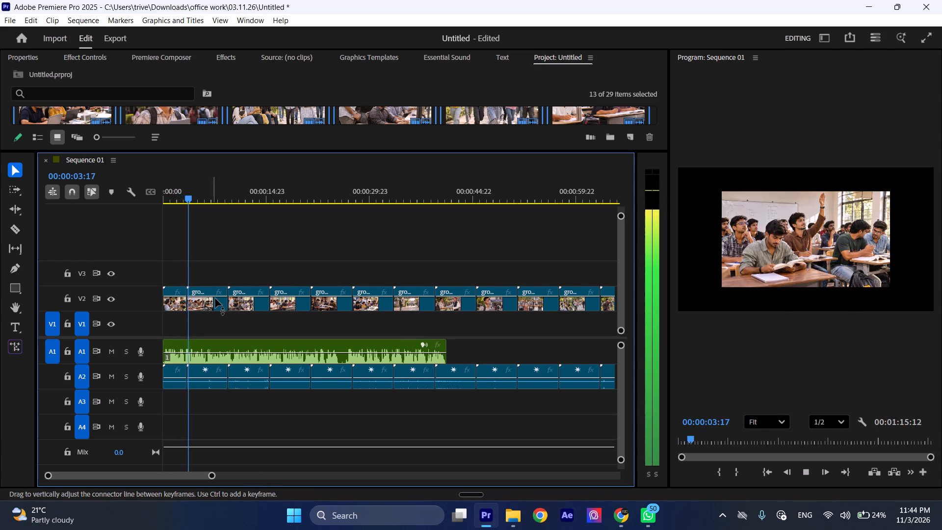
Shorten the raised-hand classroom clip to about 4 seconds and the computer lab clip to about 3 seconds, closing both gaps.
drag(226, 292, 212, 301)
click(228, 297)
click(221, 297)
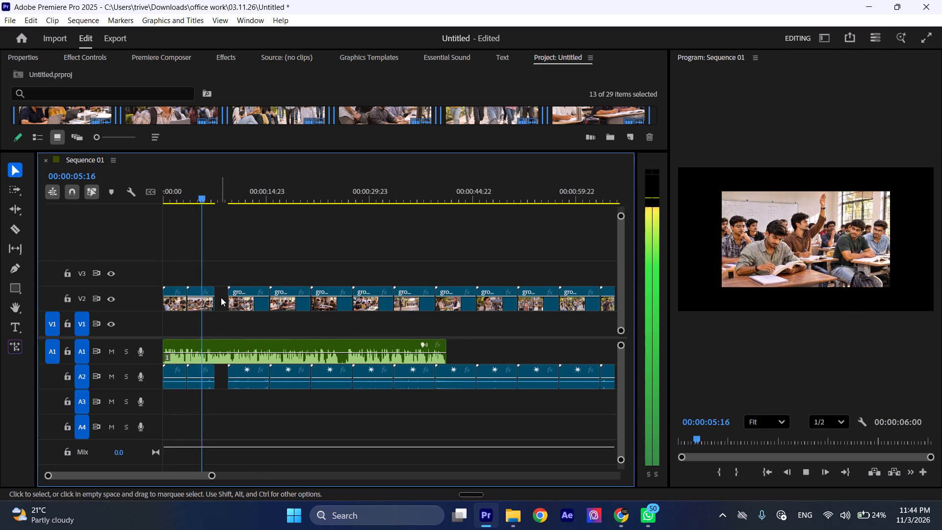
key(BackSpace)
drag(253, 290, 232, 298)
click(242, 297)
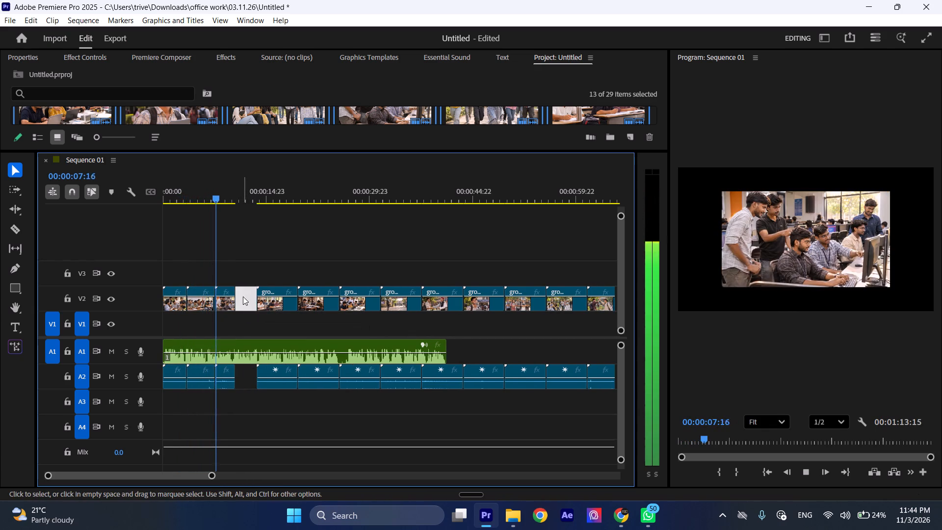
key(BackSpace)
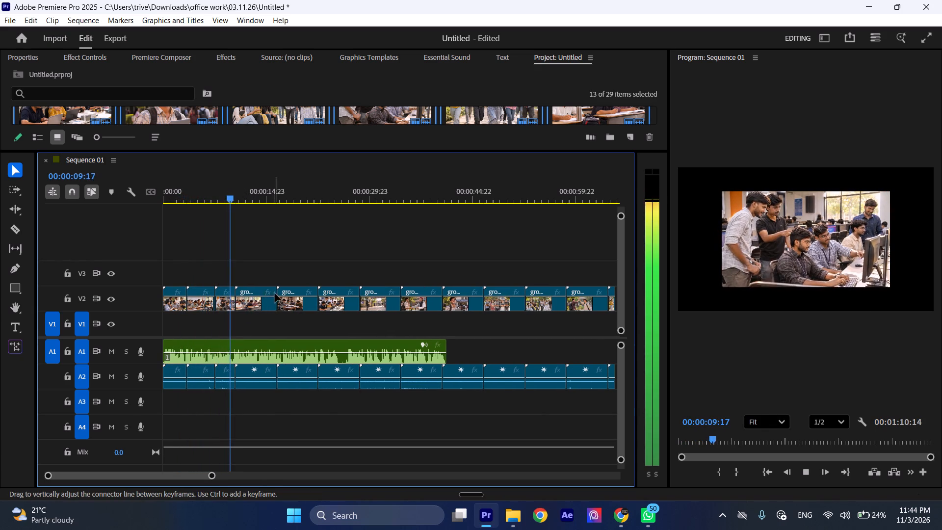
Shorten the classroom bench clip to about 3 seconds and the group study clip to 4:03, closing both gaps.
drag(276, 292, 257, 300)
click(267, 298)
key(BackSpace)
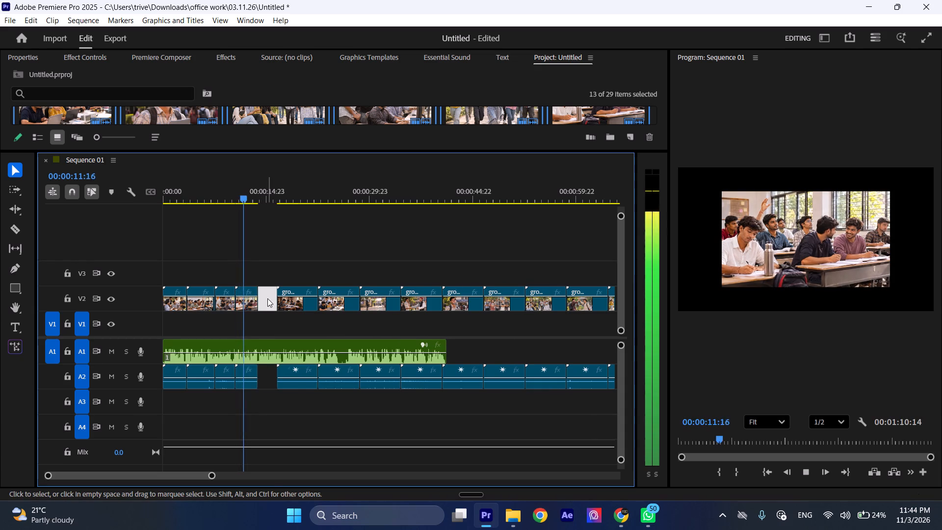
drag(299, 293, 283, 297)
key(ctrl+z)
drag(298, 292, 286, 295)
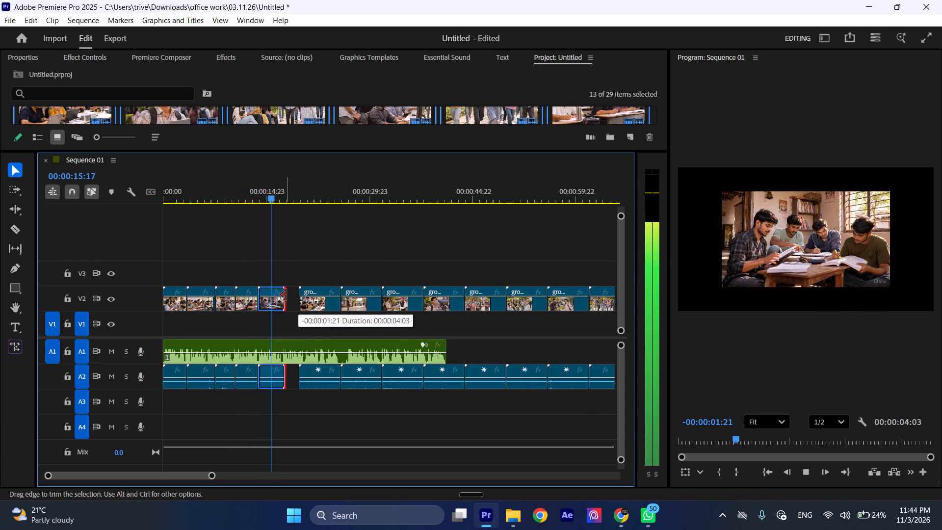
drag(286, 295, 285, 295)
click(291, 295)
key(equal)
key(BackSpace)
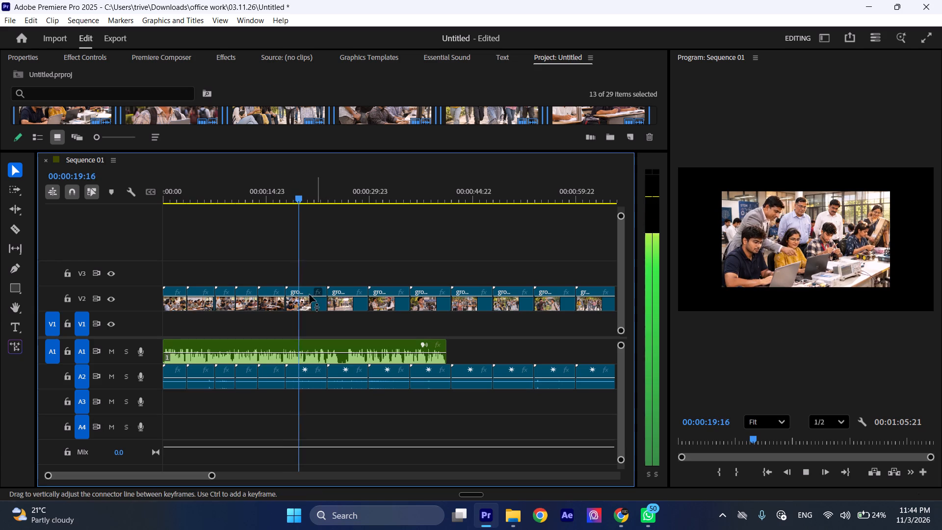
Replay the computer lab passage and shift the fourth V2 clip and everything after it about 11 seconds later.
key(space)
drag(272, 188, 222, 216)
key(space)
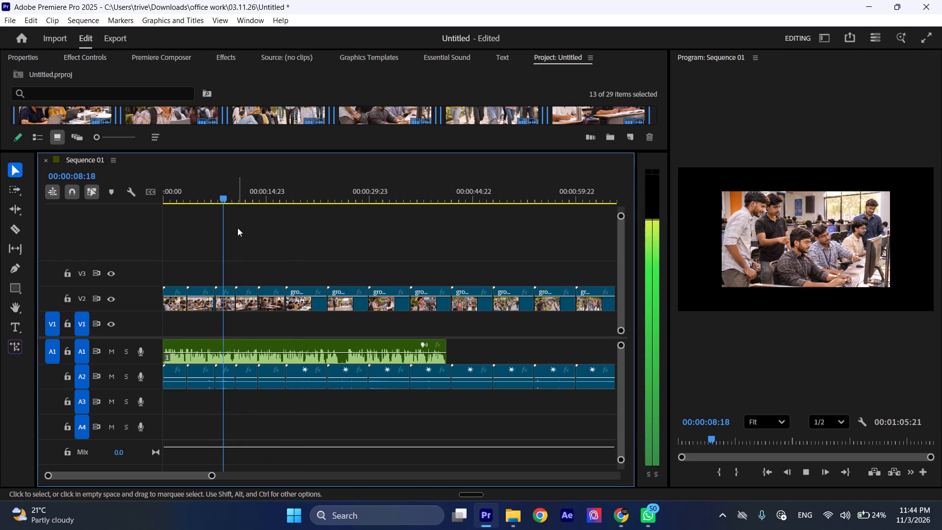
key(space)
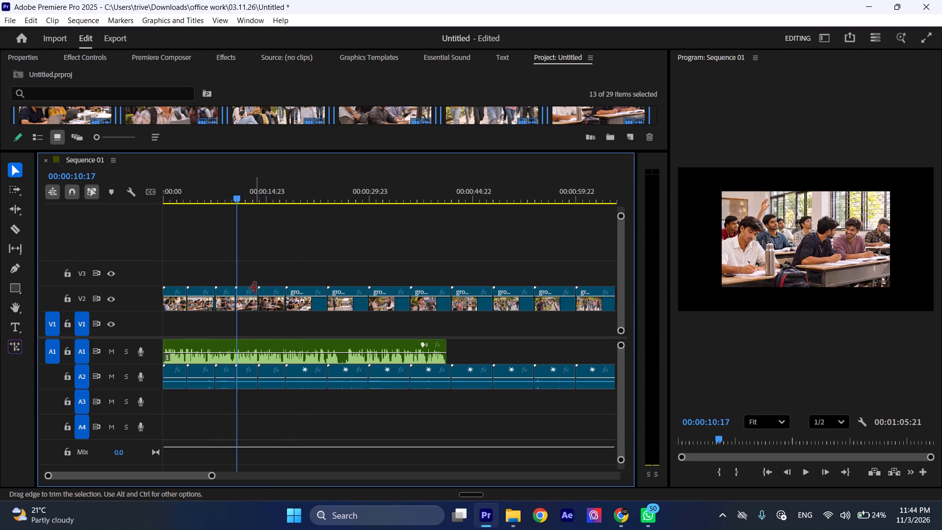
drag(246, 266, 431, 311)
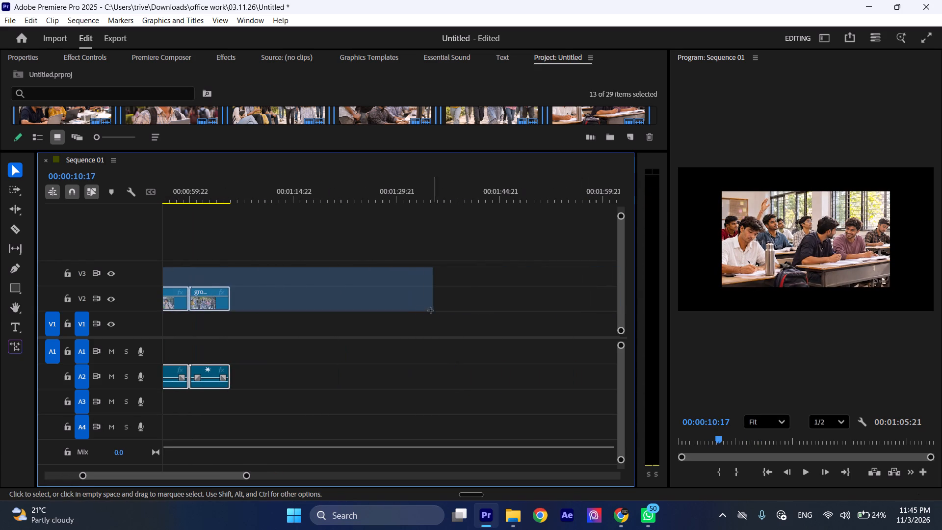
drag(431, 311, 415, 311)
drag(211, 303, 288, 302)
click(256, 238)
drag(214, 195, 1, 219)
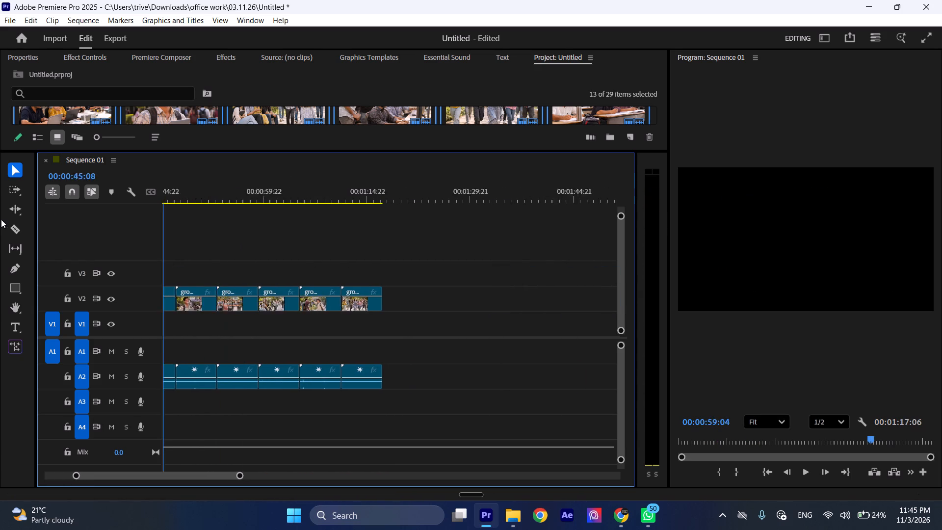
drag(1, 219, 354, 315)
Try the group study clip in fourth place against the voice-over, then set it directly before the classroom bench clip.
drag(350, 302, 249, 304)
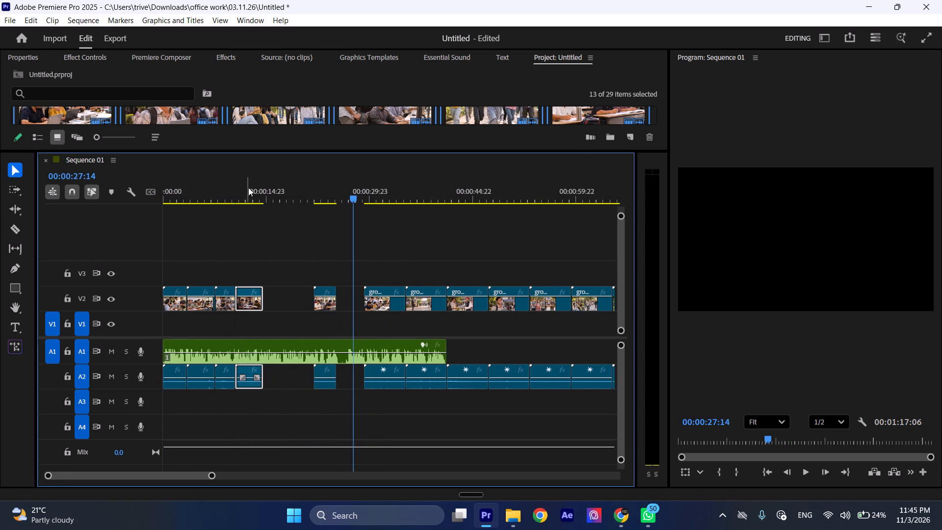
drag(250, 186, 234, 204)
key(space)
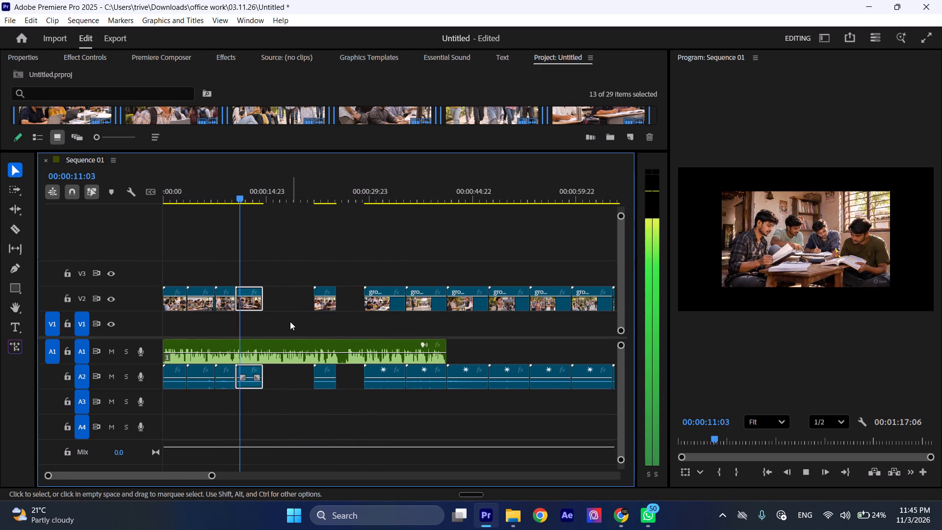
key(space)
drag(252, 305, 306, 309)
Place the clip of teachers guiding students at laptops fourth, shorten it to about 3 seconds and close the gap behind it.
drag(385, 303, 259, 303)
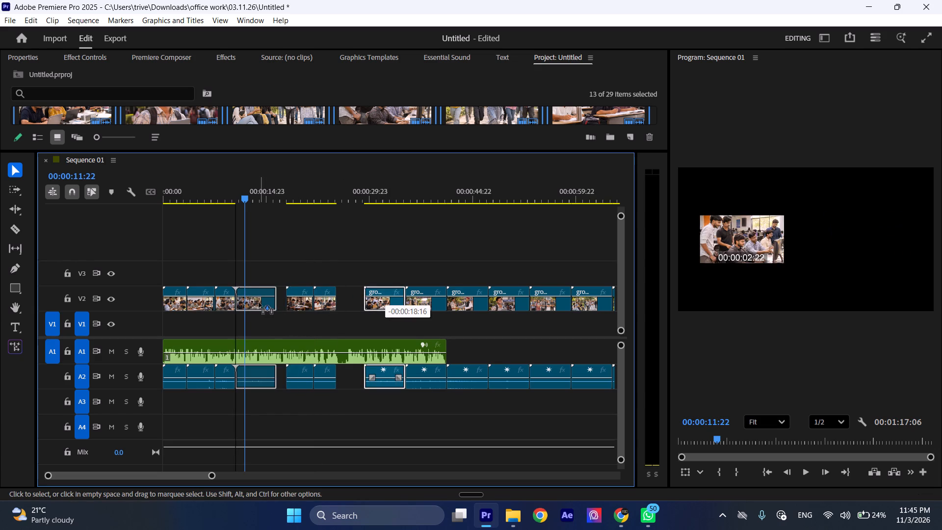
drag(259, 303, 259, 303)
drag(274, 291, 258, 294)
key(space)
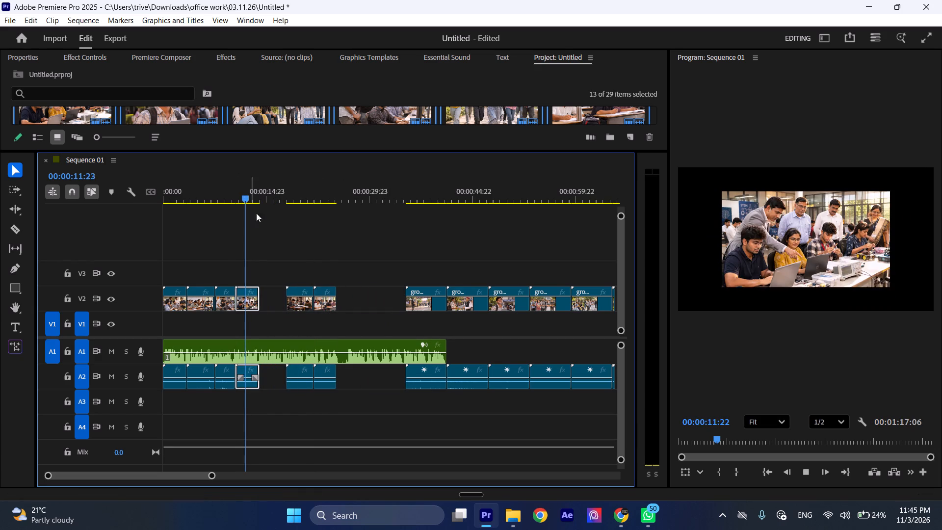
click(276, 295)
key(BackSpace)
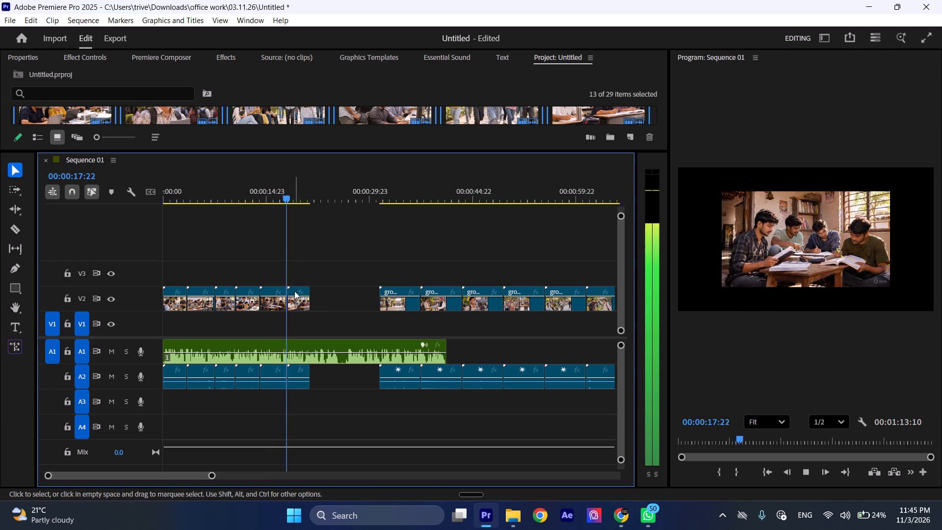
Put the college gate clip in sixth place instead of the classroom bench clip and trim it to 3:16.
drag(294, 291, 340, 293)
key(space)
drag(388, 185, 406, 201)
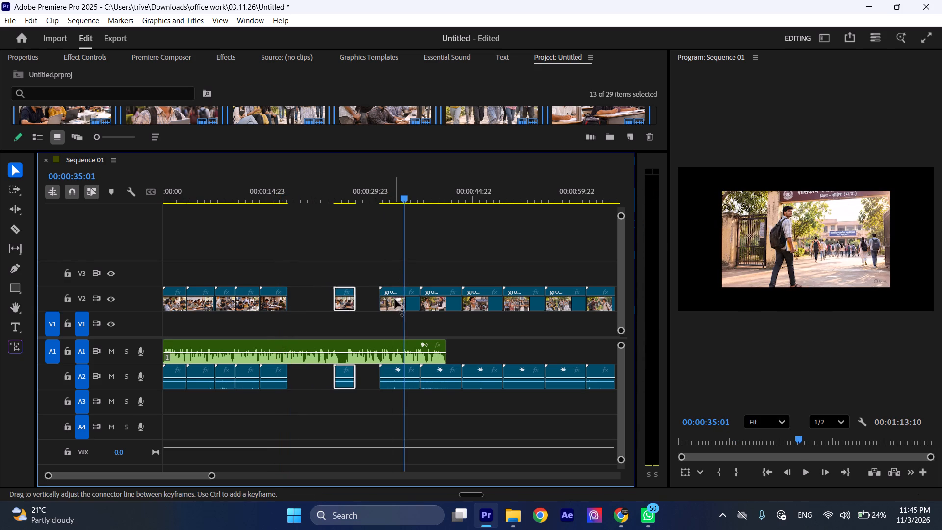
click(398, 289)
drag(397, 289, 292, 292)
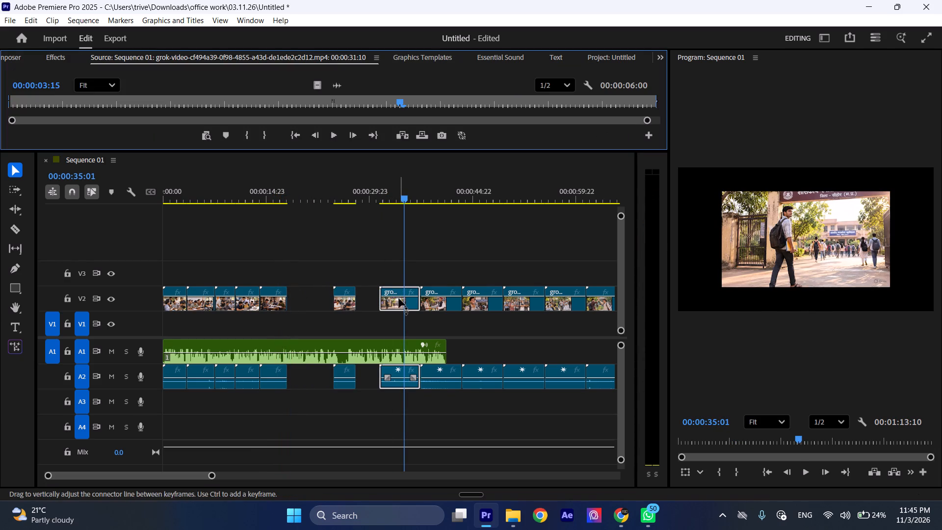
drag(395, 302, 294, 303)
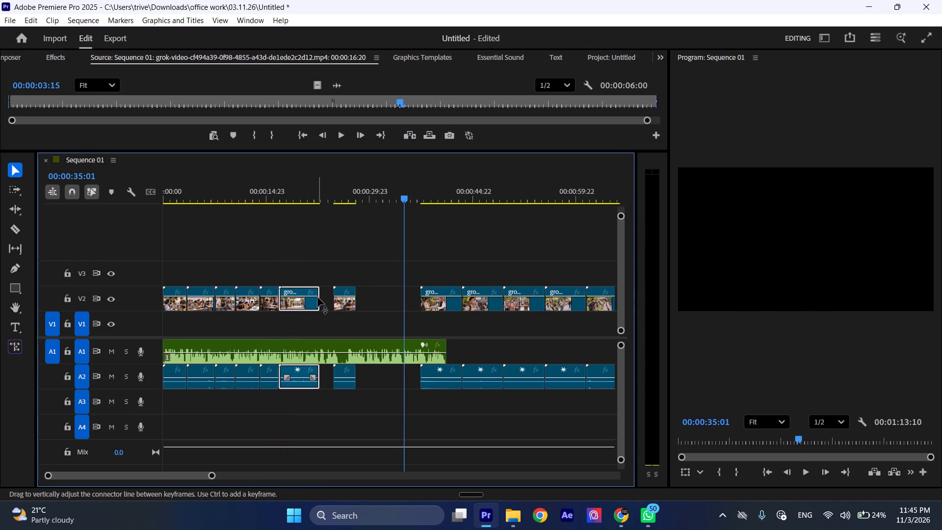
drag(319, 291, 303, 296)
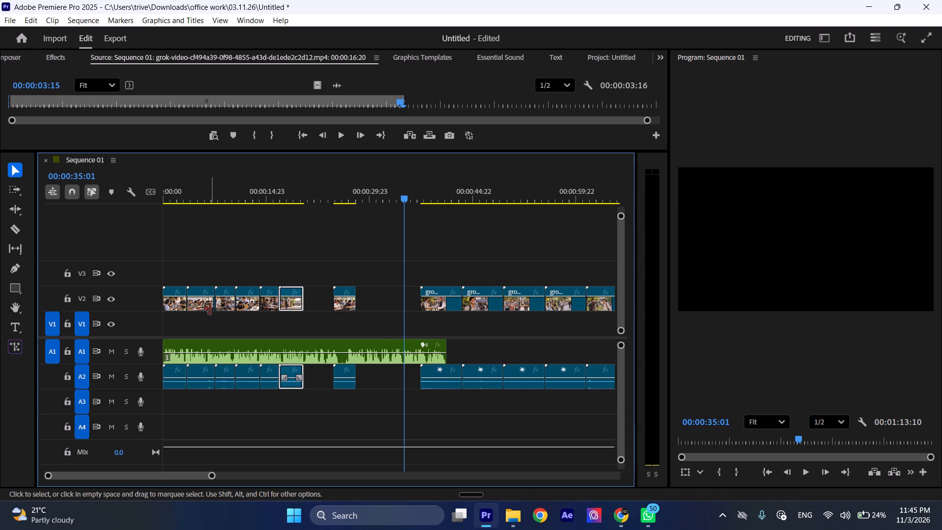
Trim the raised-hand classroom clip in second place to 2:23 and close the gap behind it.
click(214, 294)
drag(212, 292, 205, 295)
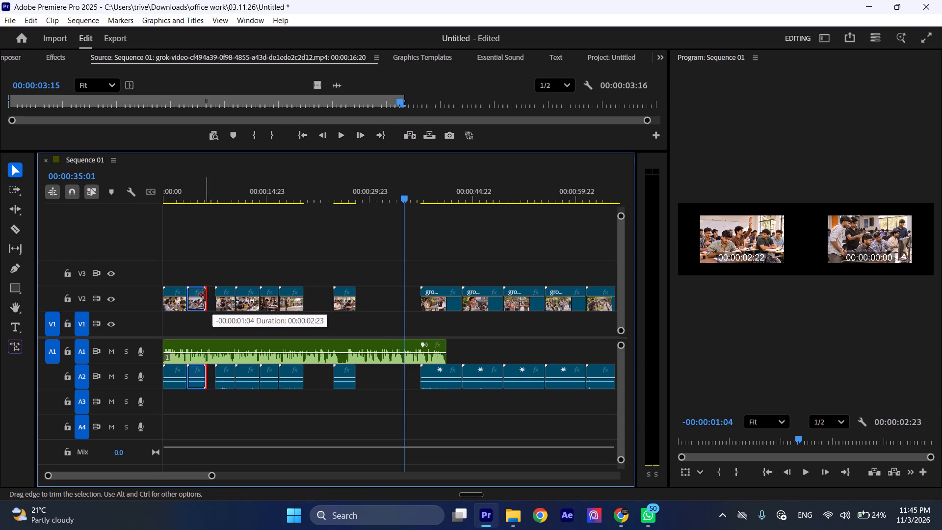
drag(205, 295, 204, 297)
click(210, 295)
key(BackSpace)
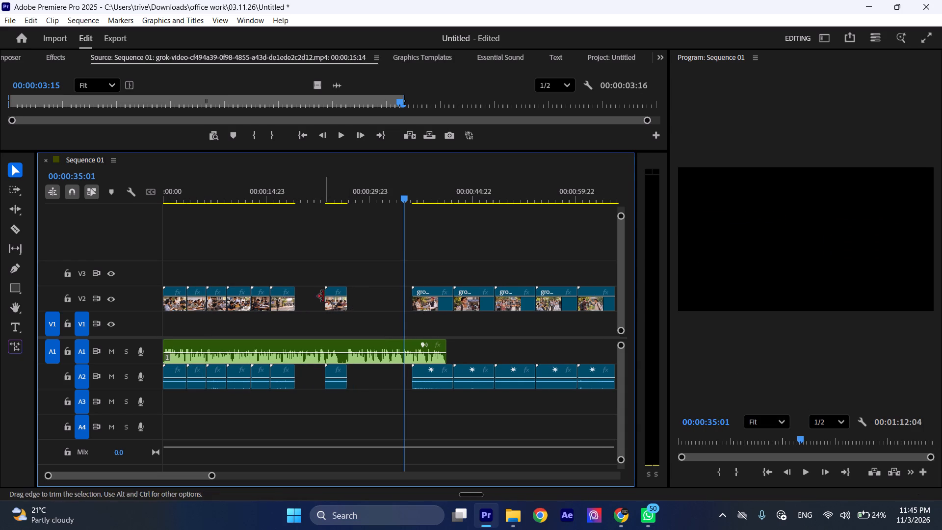
Trim the laptop handover clip to about 2.5 seconds, set it seventh directly after the college gate clip, and save the project.
drag(434, 292, 323, 293)
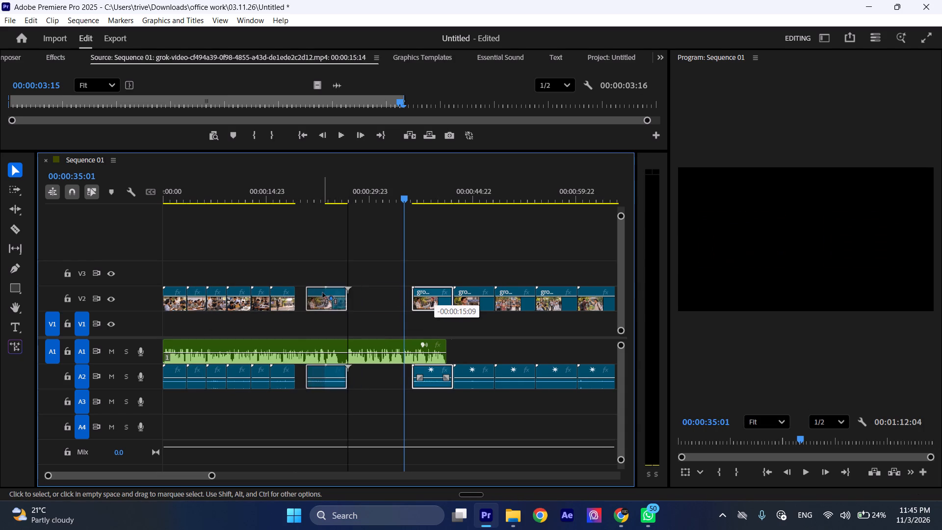
drag(323, 293, 378, 294)
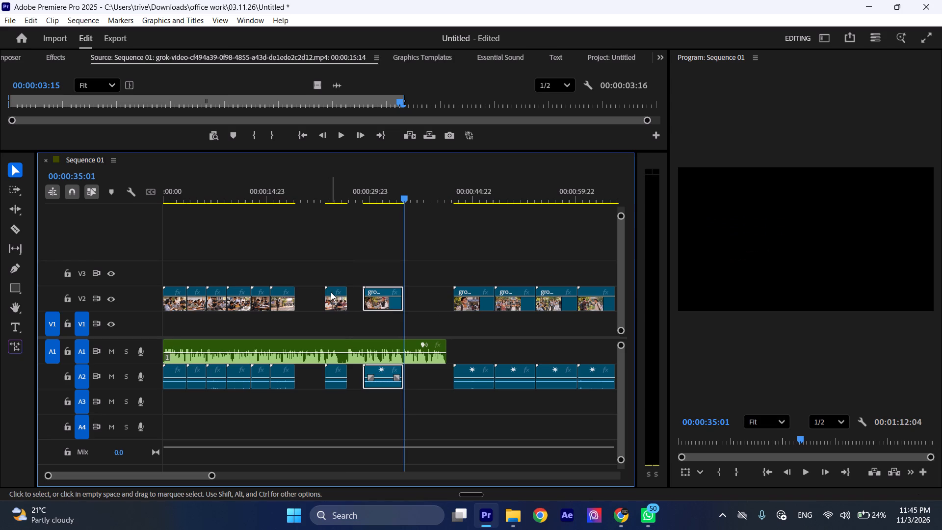
drag(331, 292, 411, 298)
drag(383, 292, 340, 291)
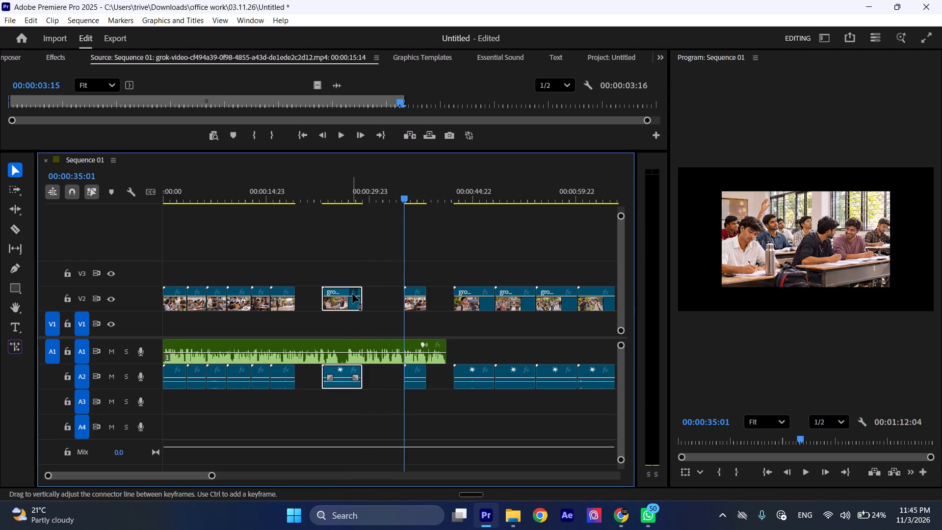
drag(360, 292, 338, 295)
click(325, 292)
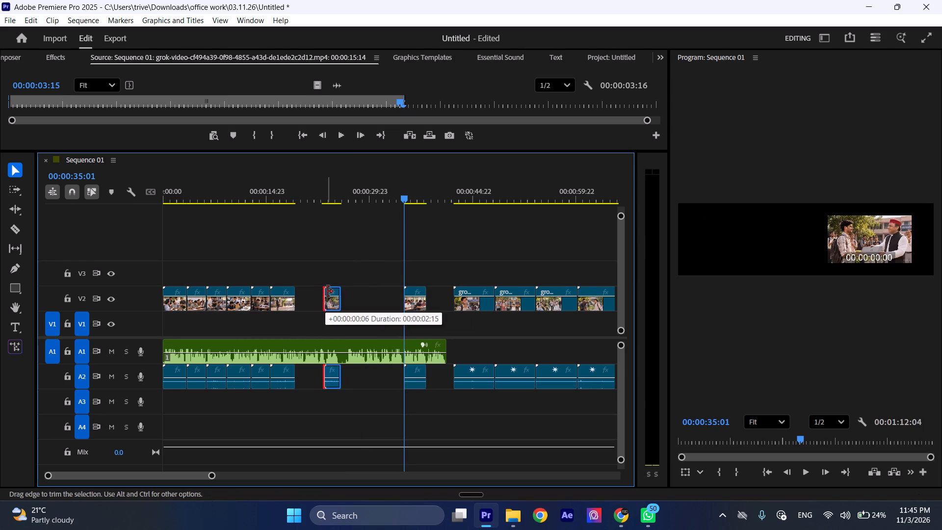
drag(332, 300, 308, 301)
drag(302, 188, 287, 213)
key(space)
key(ctrl+s)
key(space)
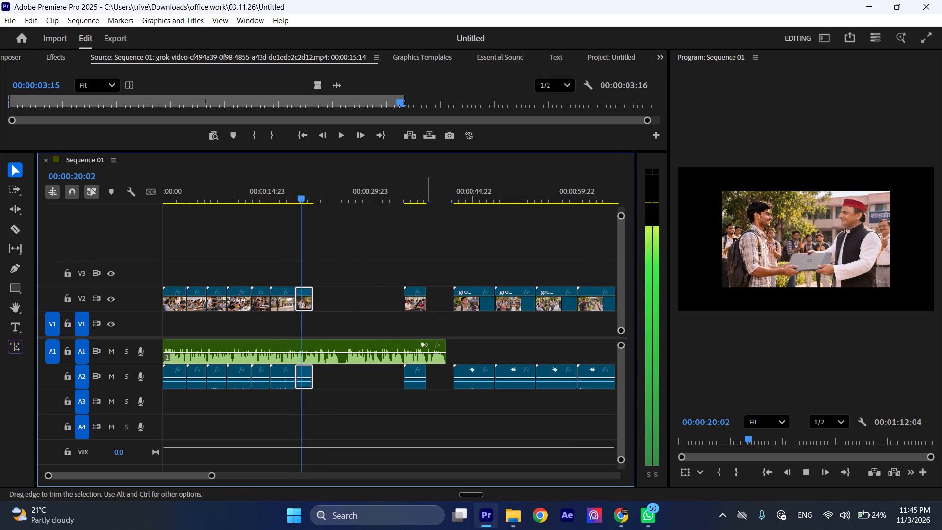
Set the classroom bench clip eighth, followed by the smiling student clip shortened to about 3 seconds.
drag(411, 291, 321, 293)
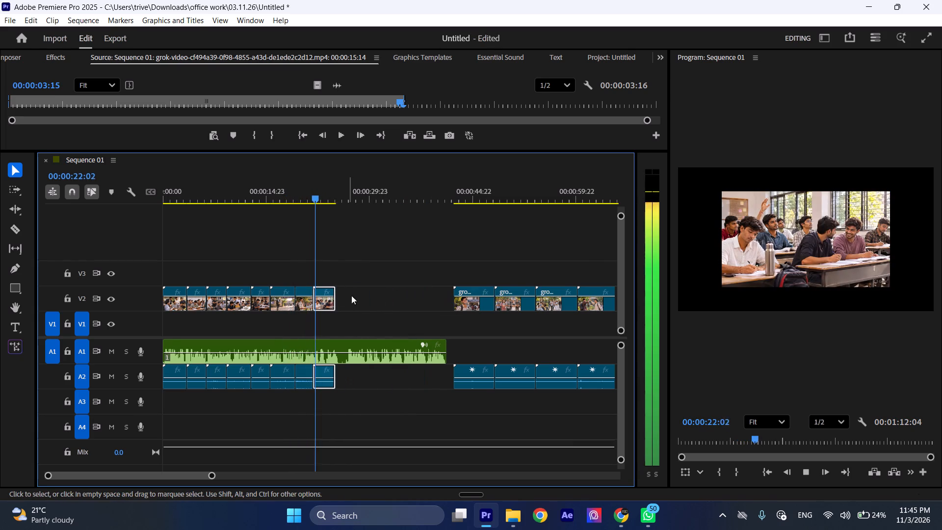
drag(478, 291, 357, 291)
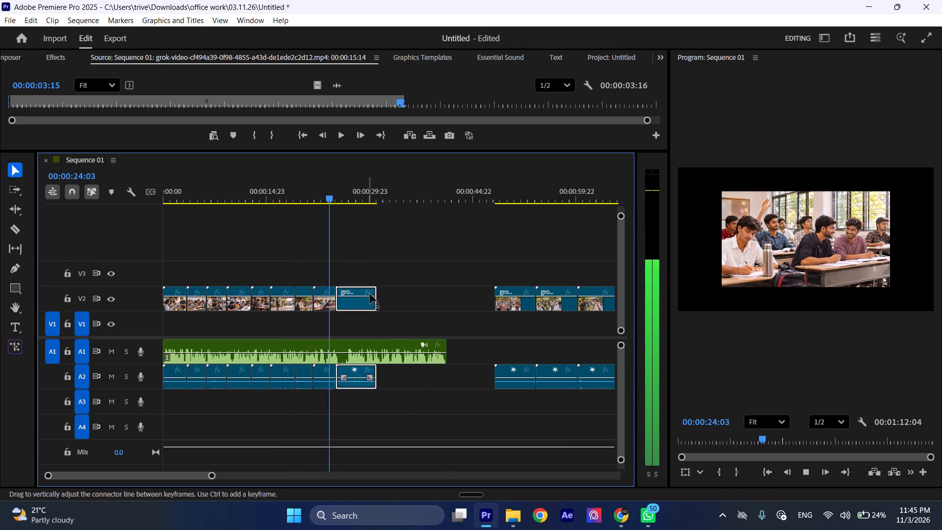
drag(373, 290, 352, 293)
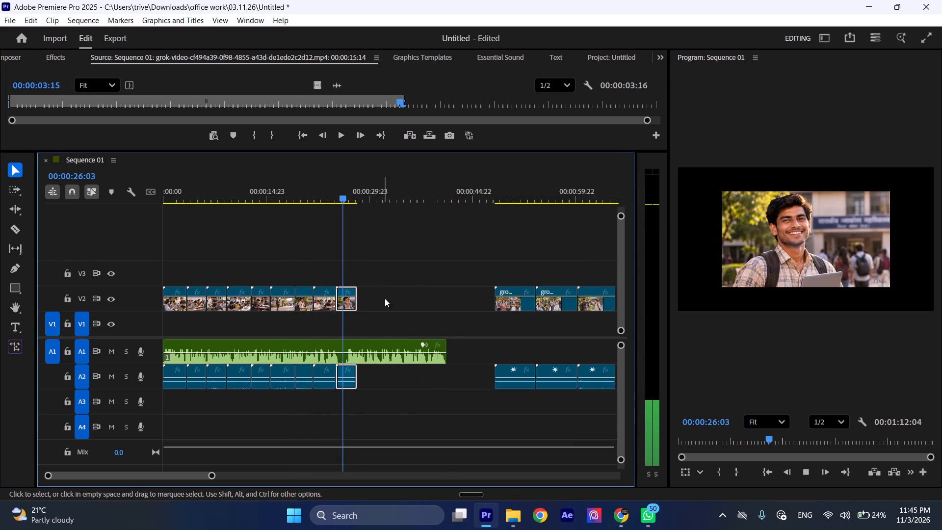
Add the students-holding-laptops clip tenth, then overlap its end with the campus garden group clip and trim that to about 4.5 seconds.
drag(515, 291, 375, 291)
drag(398, 290, 384, 294)
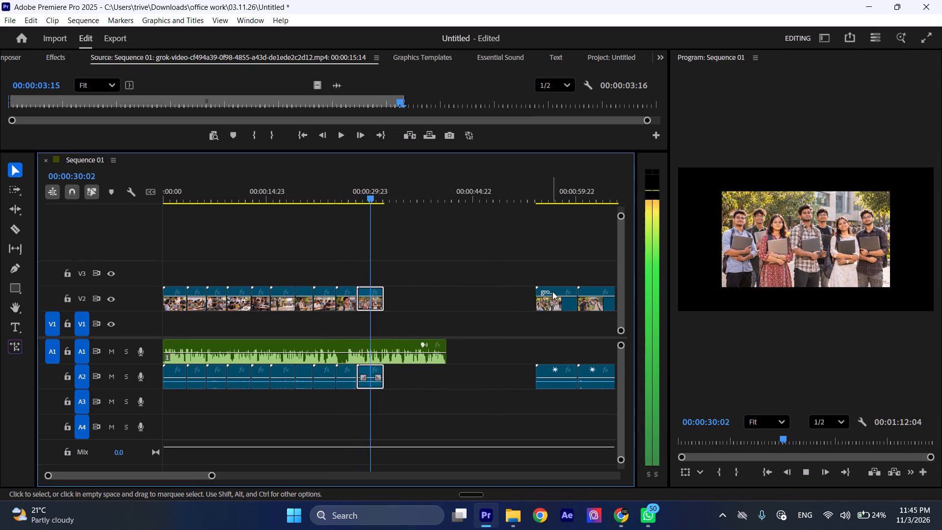
drag(555, 291, 392, 293)
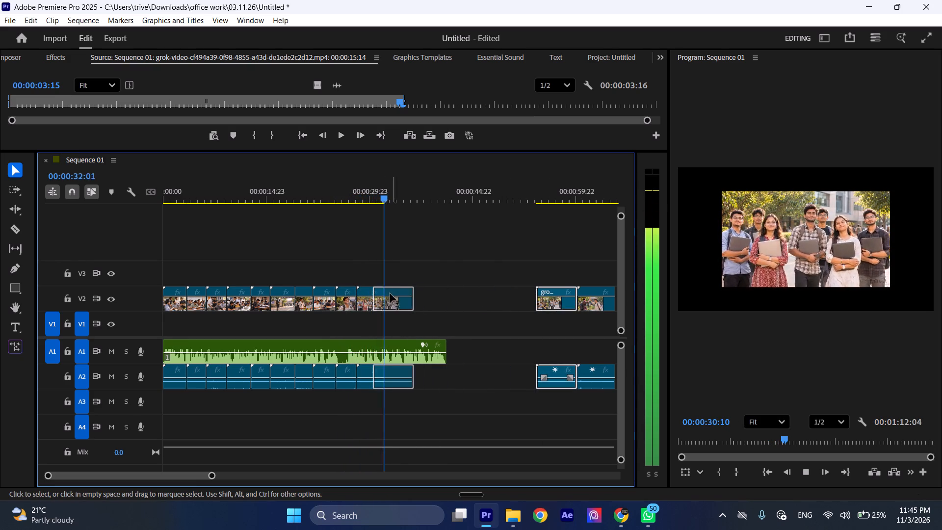
drag(414, 292, 406, 293)
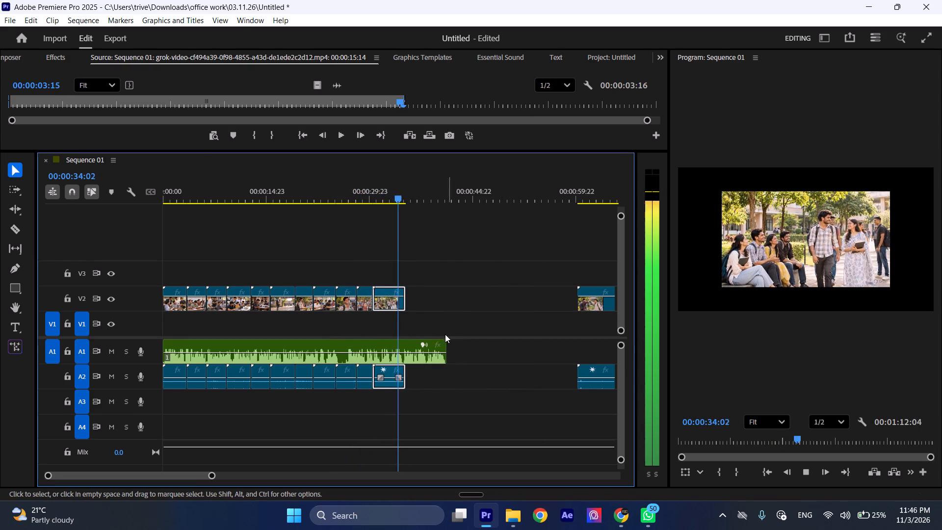
Place the high-five clip over the end of the campus garden group clip and trim it to about 4 seconds.
alt+scroll(441, 333, up, 3)
alt+scroll(437, 333, down, 4)
key(space)
click(548, 301)
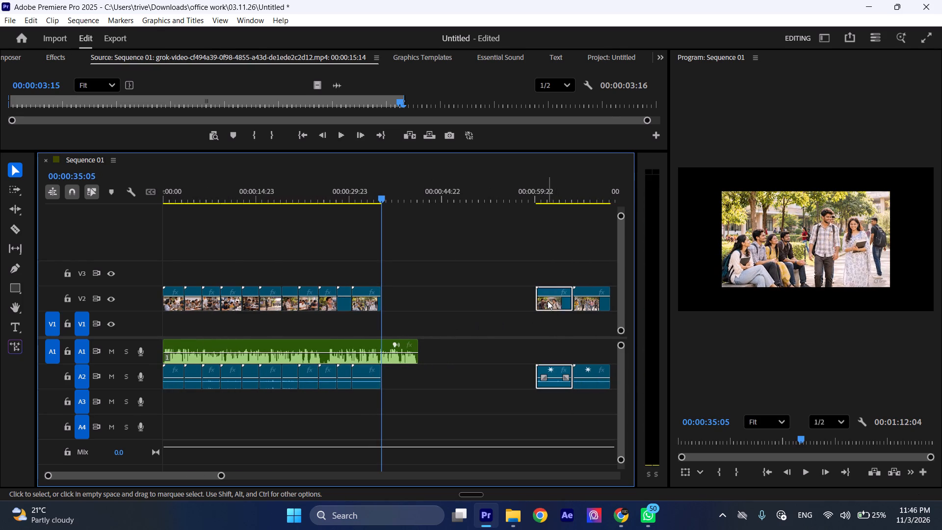
drag(552, 291, 389, 296)
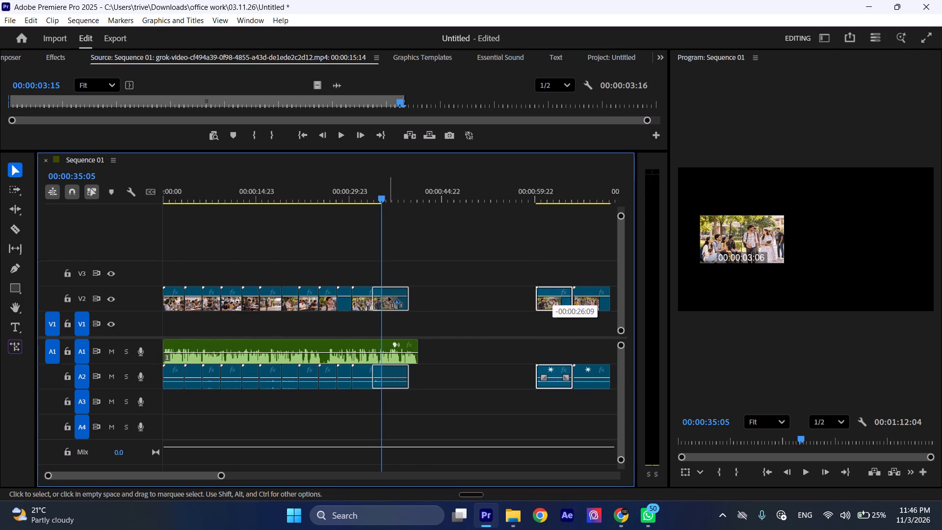
drag(408, 294, 401, 295)
key(ctrl+z)
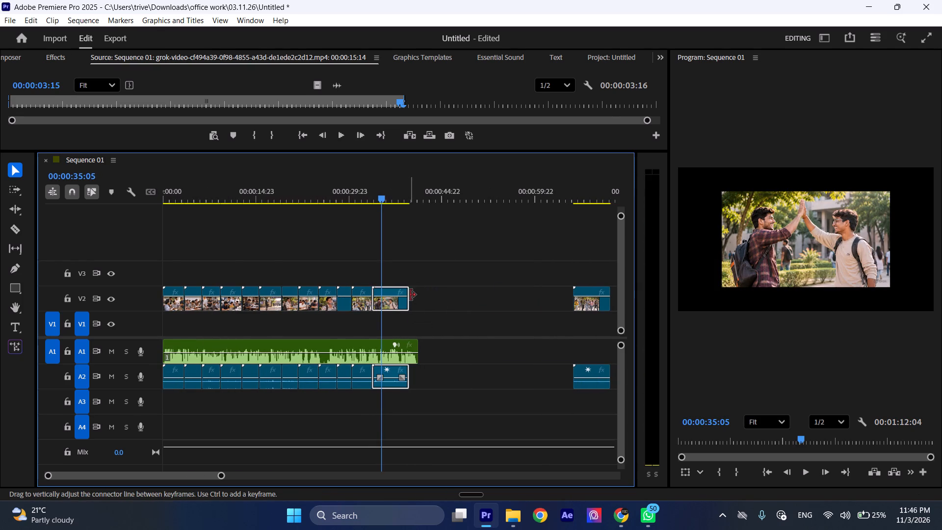
drag(410, 292, 400, 293)
Place the running students clip last, overlapping the end of the high-five clip, and trim it to end with the voice-over.
click(466, 293)
click(591, 291)
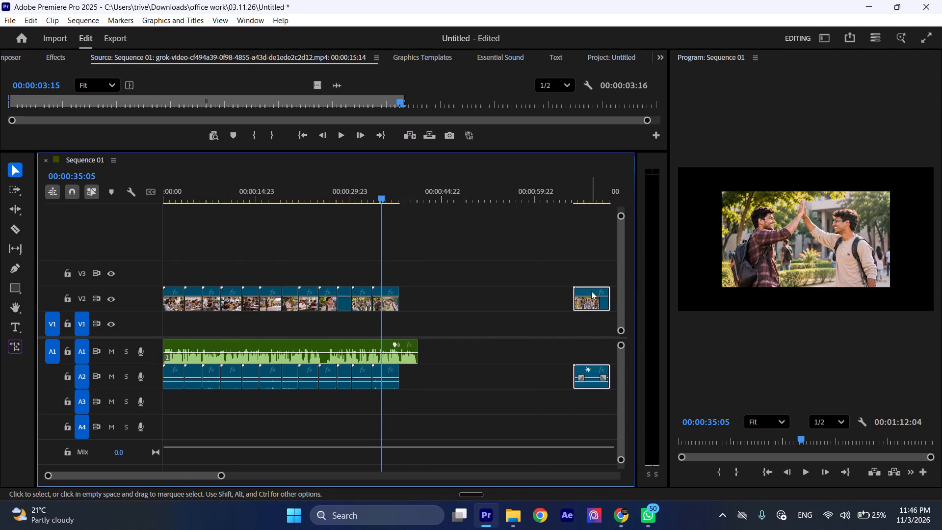
drag(590, 291, 408, 291)
drag(426, 290, 416, 293)
Play the assembled sequence from the beginning to check the clips against the voice-over, and save the project.
drag(398, 189, 385, 196)
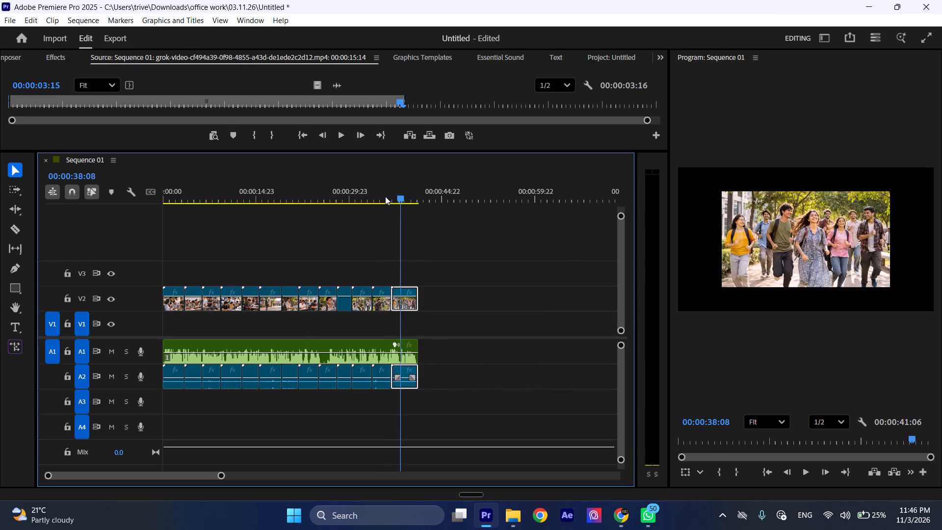
drag(385, 196, 45, 243)
key(space)
key(ctrl+s)
key(space)
alt+scroll(469, 319, up, 2)
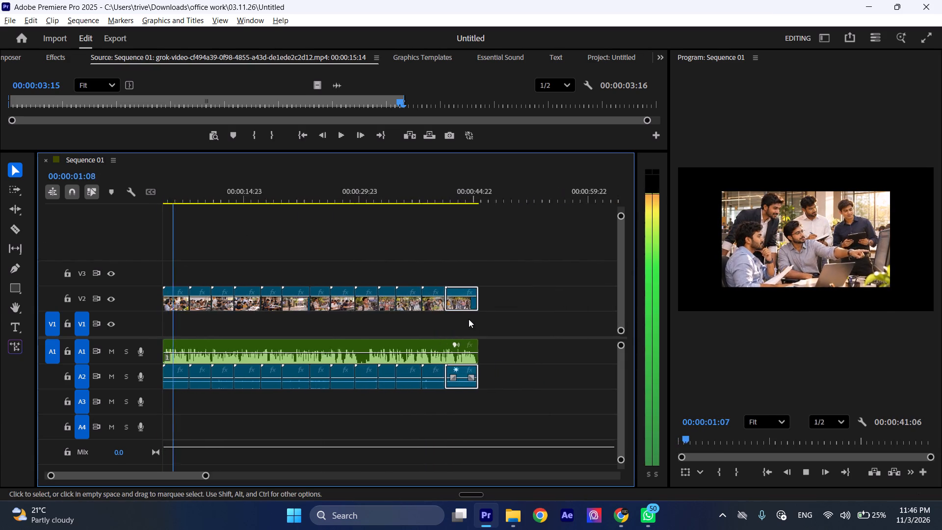
alt+scroll(467, 320, down, 5)
key(ctrl+s)
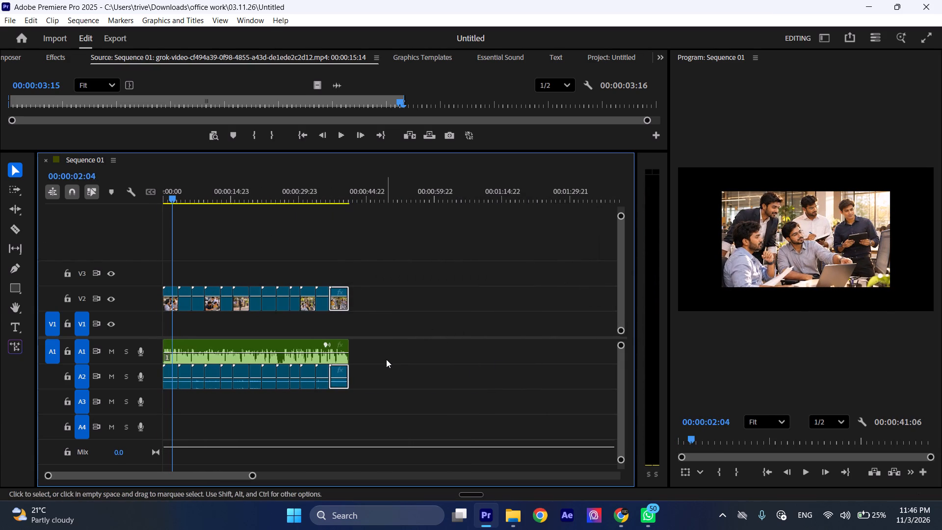
key(space)
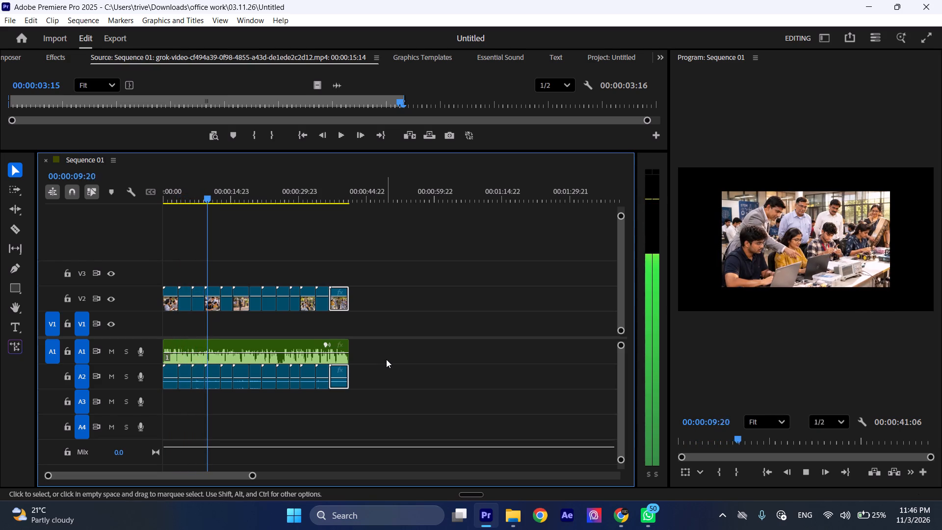
key(space)
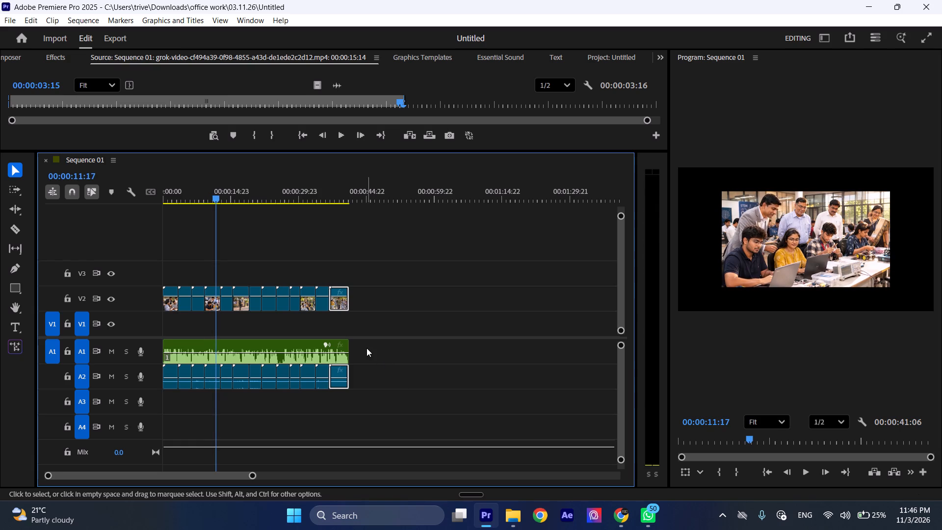
key(ctrl+s)
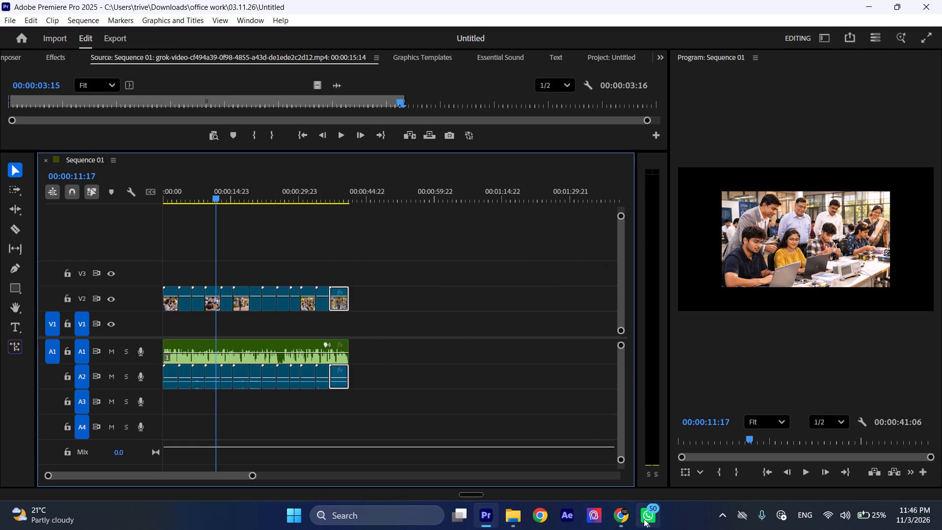
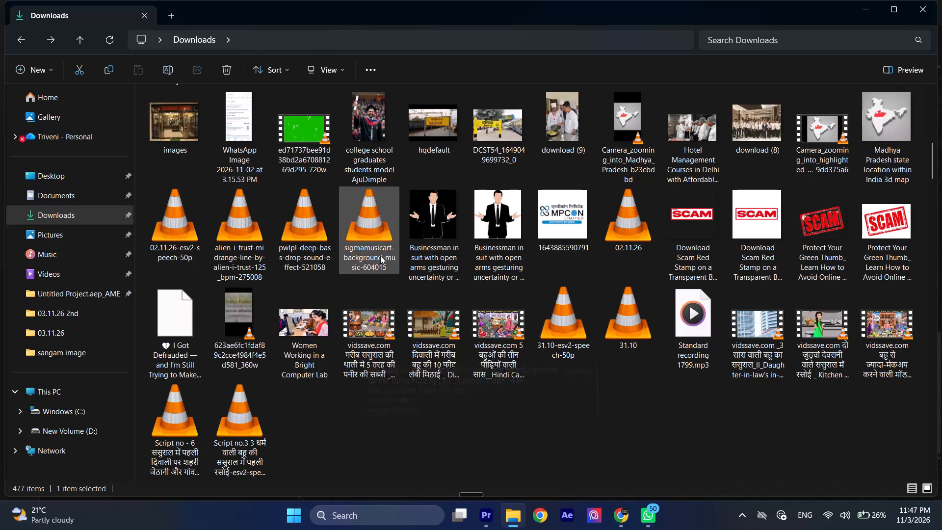
Add the Manifesto Ad. 01_mahila pension video from the sangam image folder to V2, just after the last student clip.
double_click(373, 214)
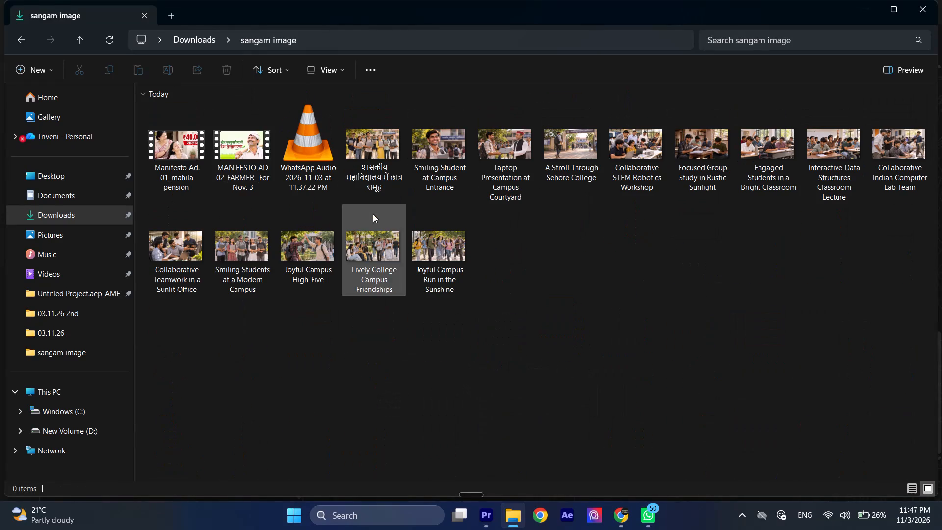
click(186, 154)
click(258, 151)
click(180, 148)
drag(164, 140, 402, 284)
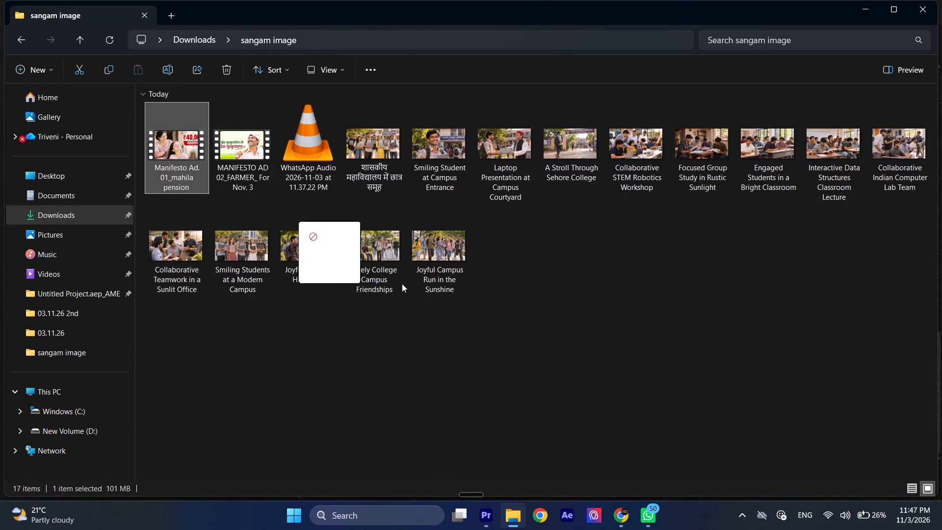
drag(402, 284, 423, 249)
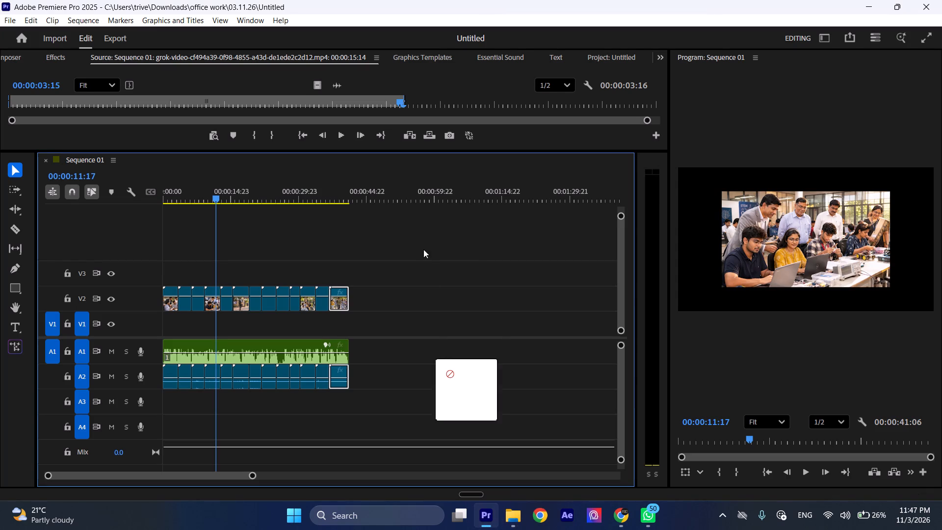
drag(423, 249, 357, 301)
click(411, 262)
Scrub and play the Manifesto Ad around 00:01:10 to 00:01:18 to find a suitable cut point before its closing section.
drag(467, 181, 424, 333)
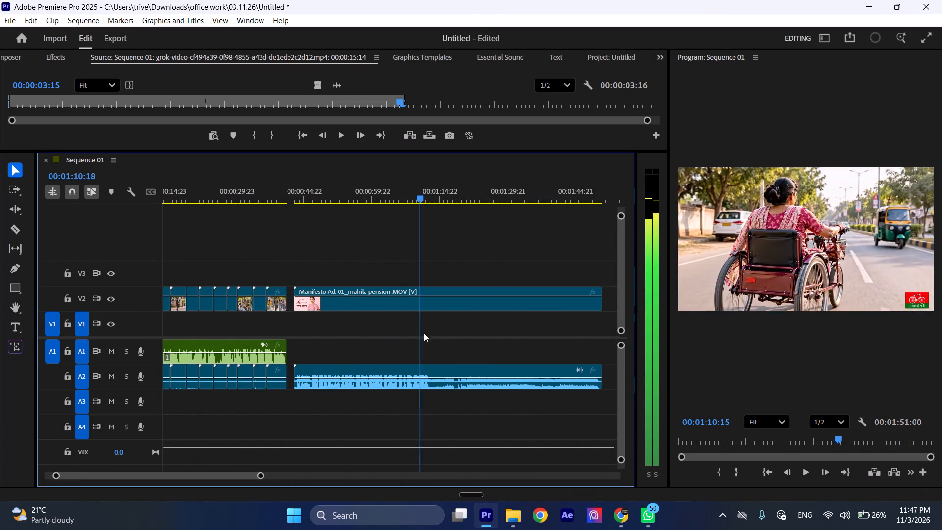
drag(424, 333, 427, 334)
key(space)
alt+scroll(436, 370, down, 1)
alt+scroll(436, 370, up, 4)
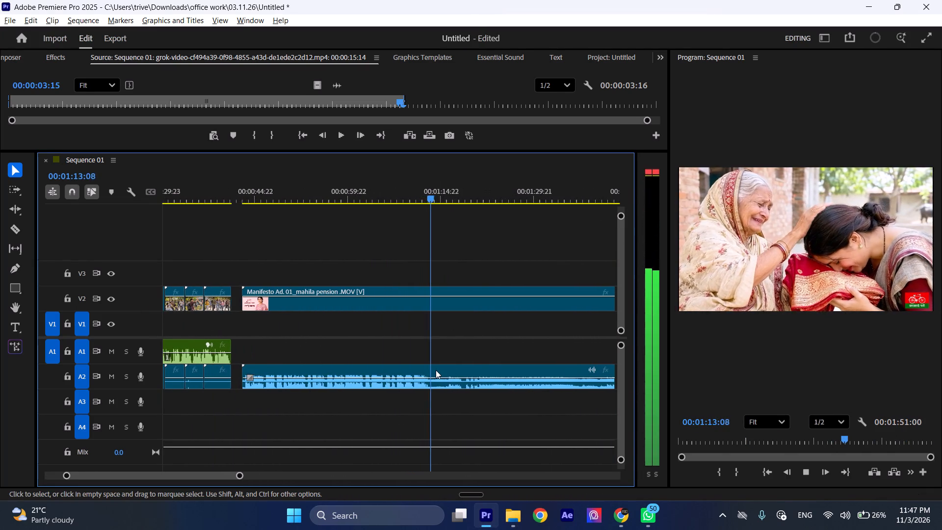
alt+scroll(436, 370, up, 10)
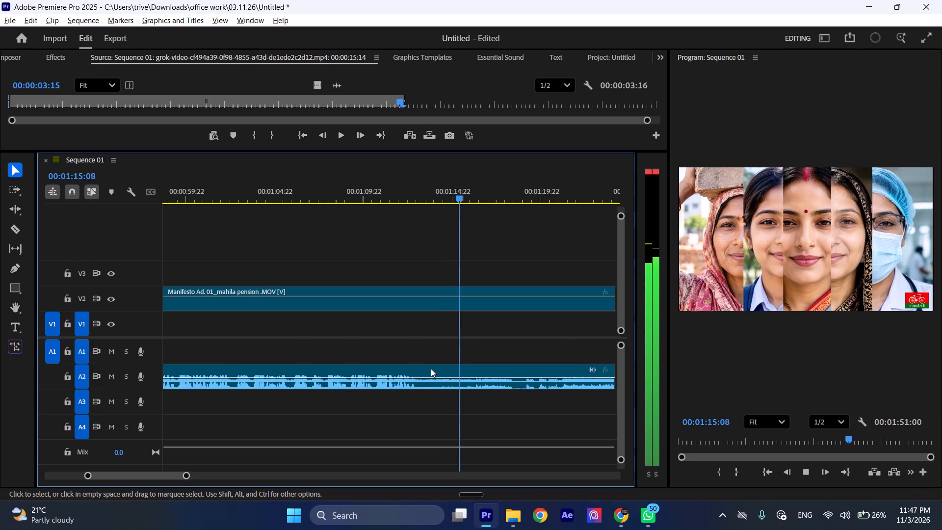
drag(419, 194, 447, 215)
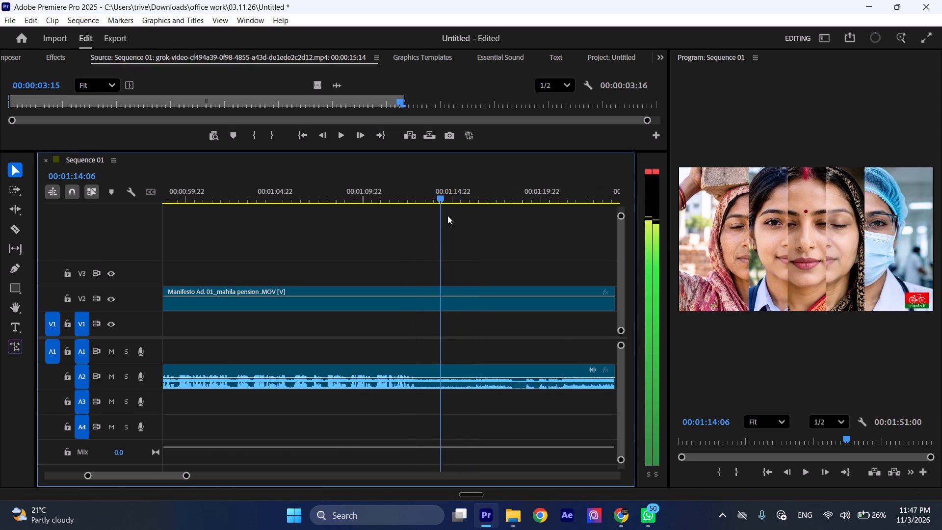
drag(447, 215, 444, 213)
key(space)
alt+scroll(487, 346, up, 2)
alt+scroll(482, 343, down, 2)
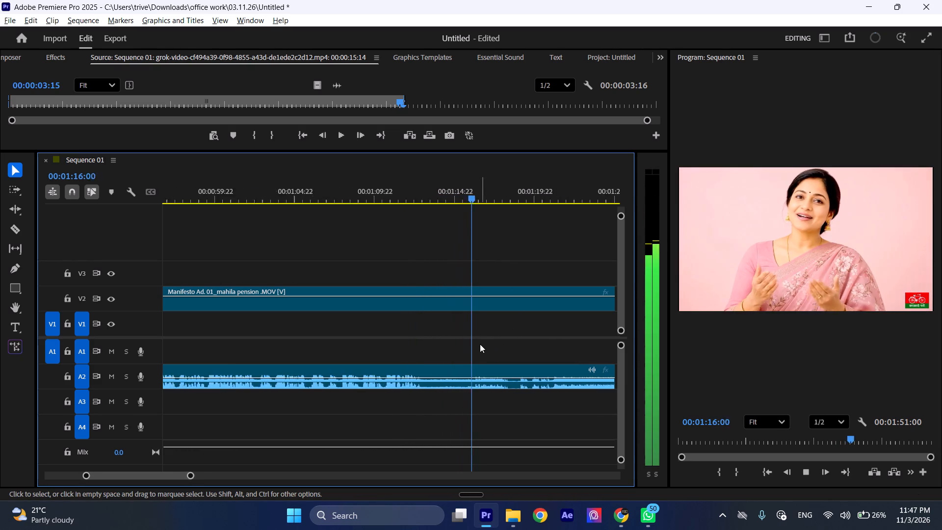
alt+scroll(480, 344, down, 9)
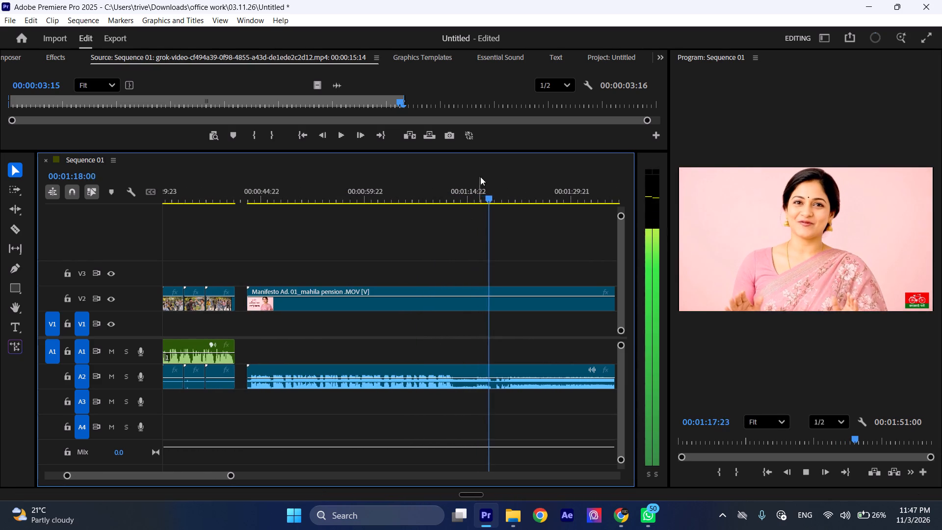
drag(488, 198, 460, 213)
key(space)
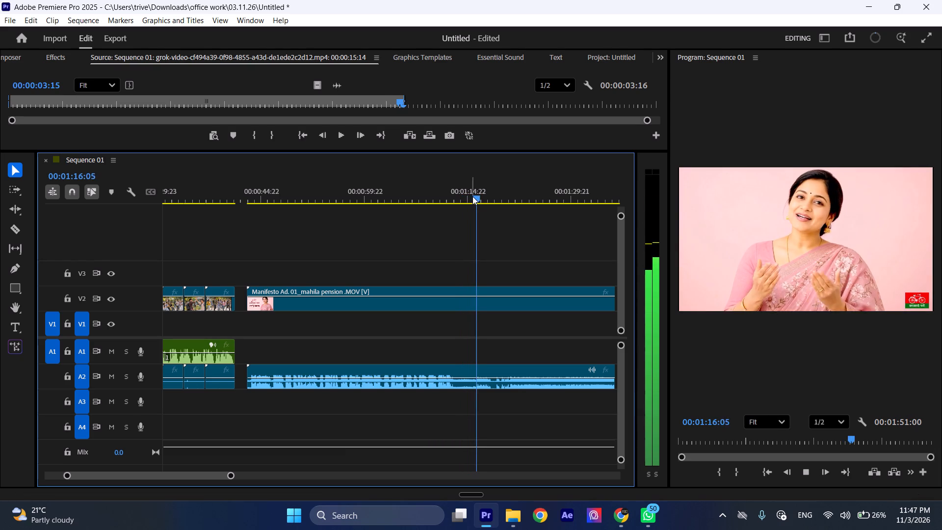
drag(475, 196, 457, 210)
key(space)
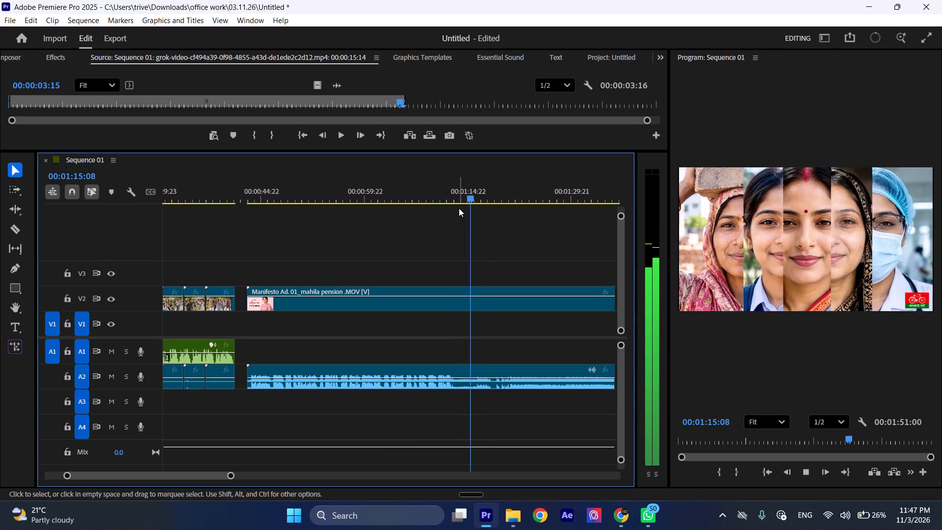
Split the Manifesto Ad clip on V2 and its audio at 00:01:15:20, where the shot cuts from the women's faces collage to the pink-sari presenter.
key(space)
alt+scroll(489, 295, up, 3)
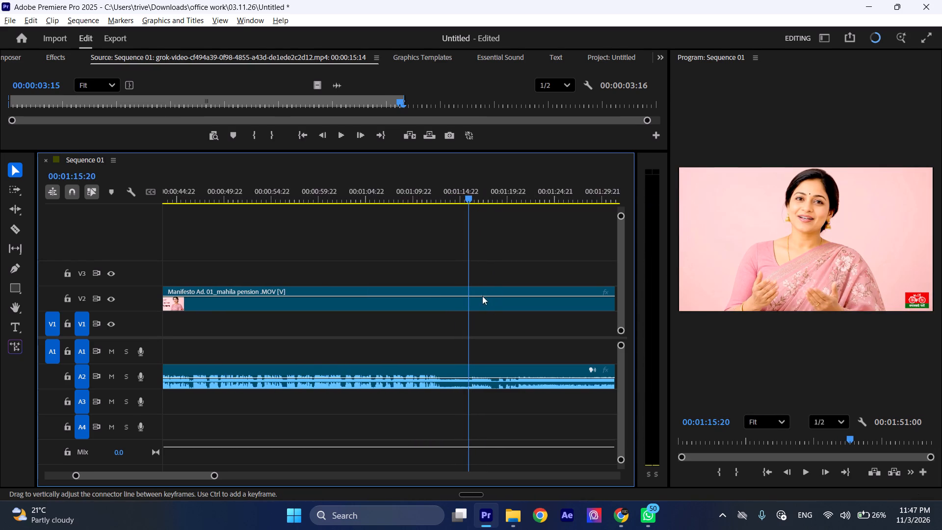
alt+scroll(460, 296, up, 10)
drag(483, 195, 479, 199)
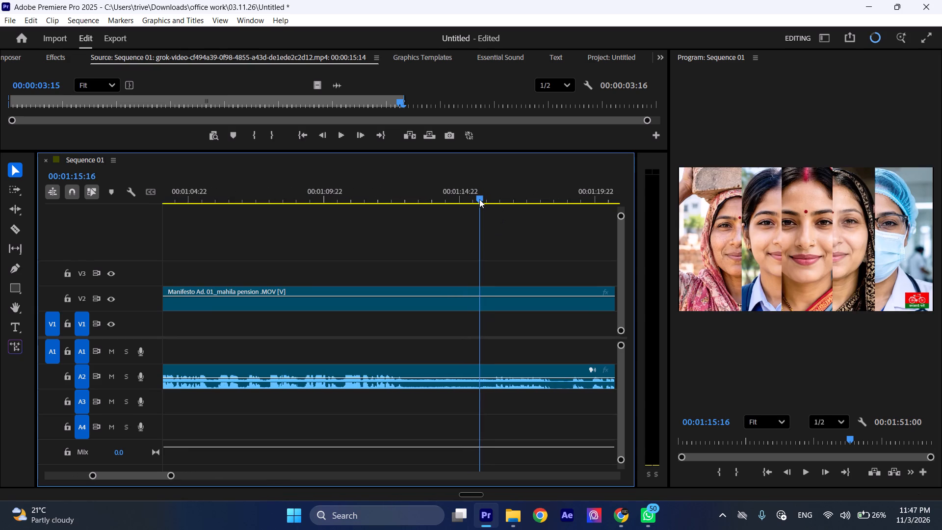
drag(479, 199, 483, 200)
click(521, 291)
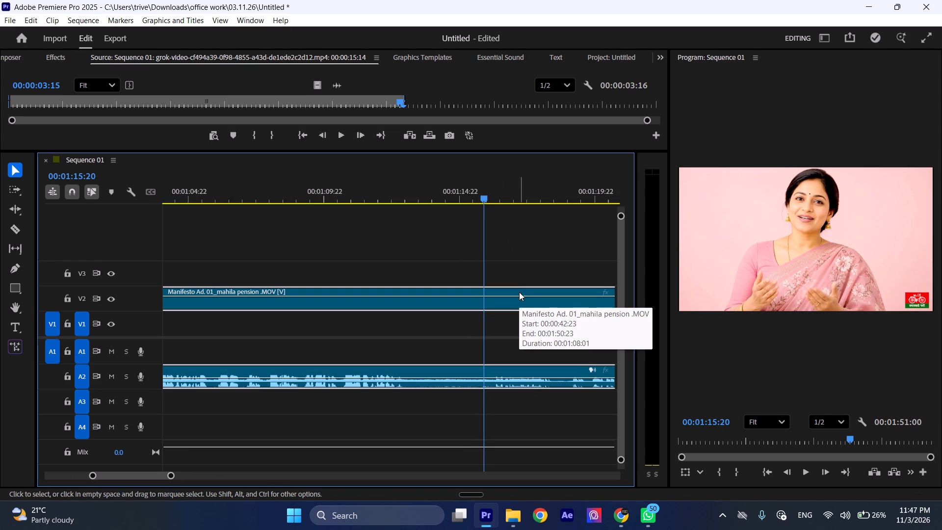
key(super+k)
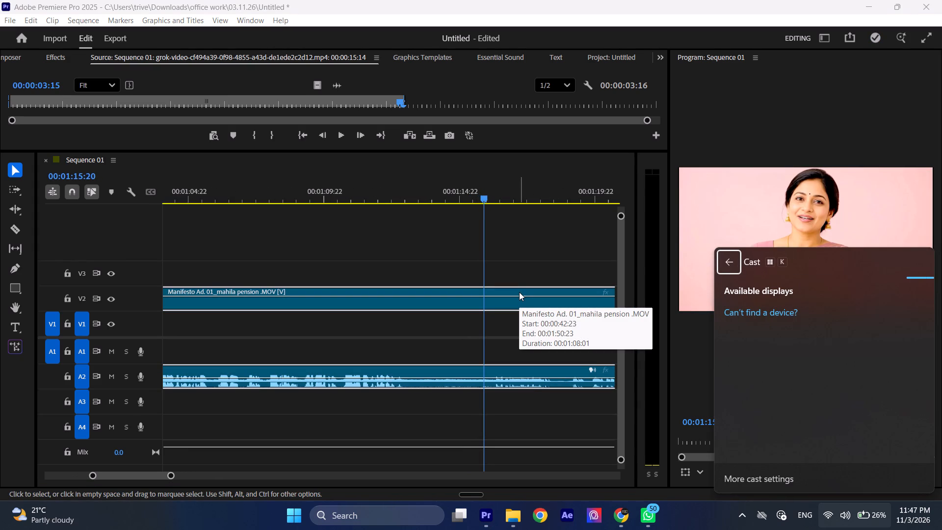
click(731, 256)
key(ctrl+k)
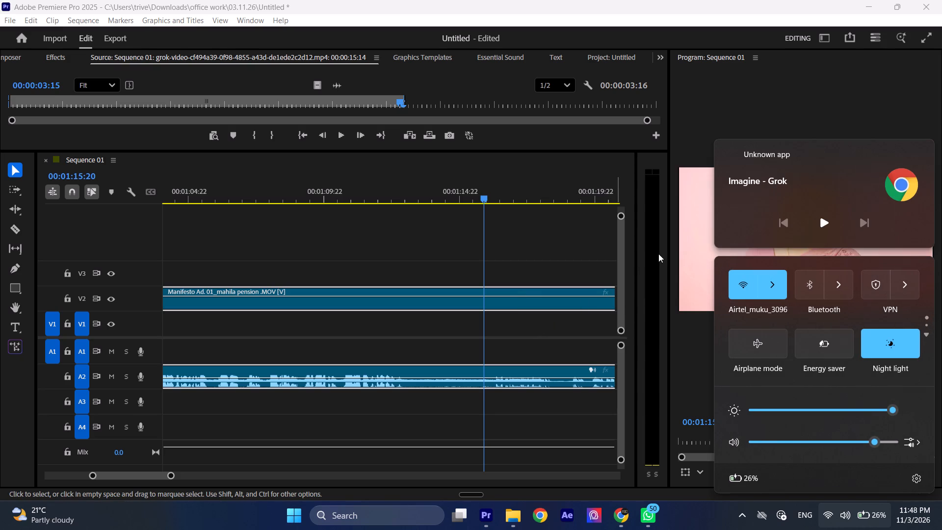
click(483, 195)
key(ctrl+k)
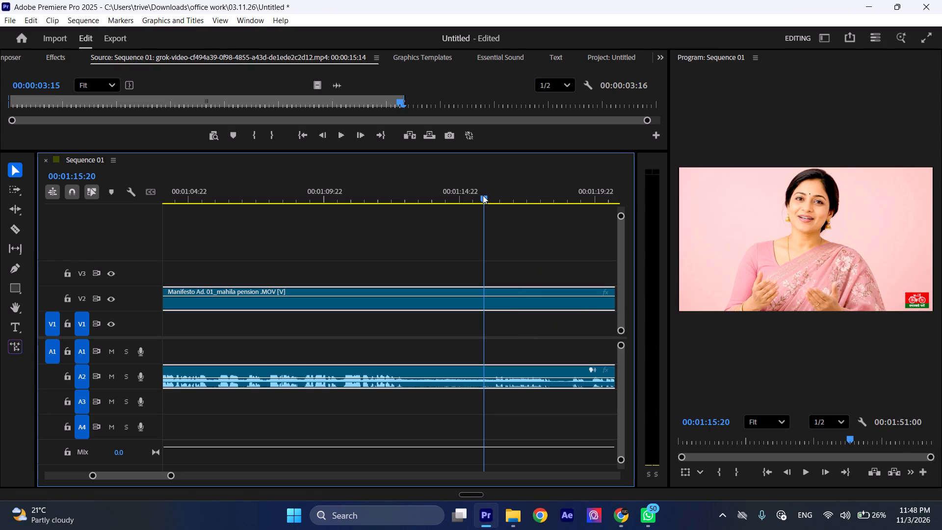
key(ctrl+k)
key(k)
key(ctrl+c)
key(ctrl+d)
key(ctrl+z)
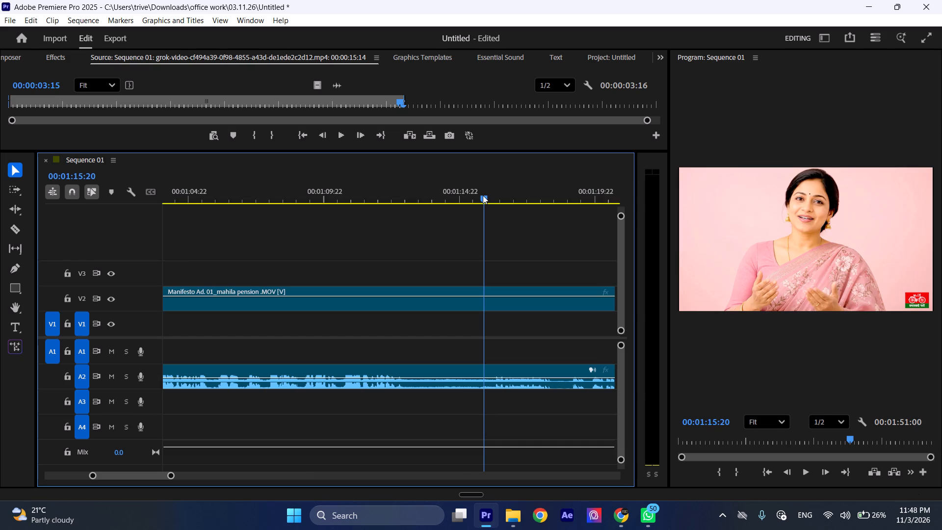
click(471, 305)
key(ctrl+k)
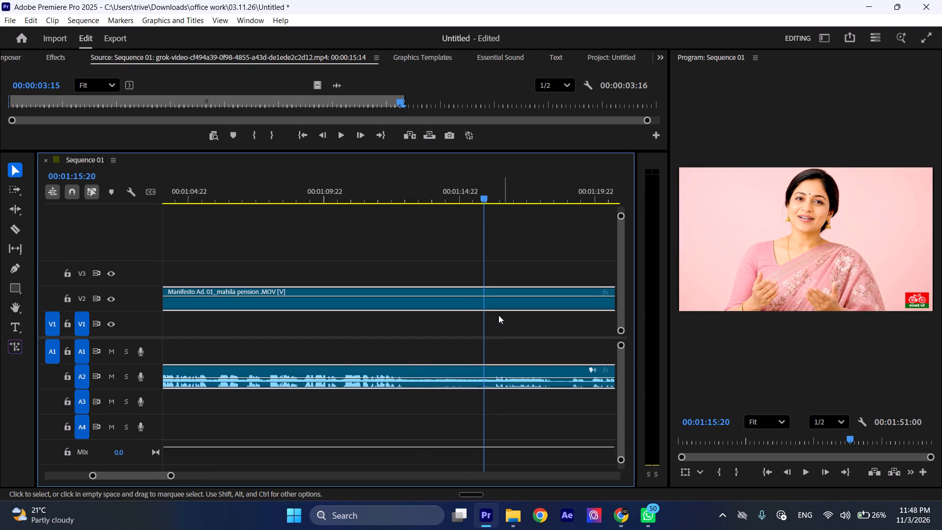
Split the Manifesto Ad clip at 00:01:15:20 with the Razor tool.
alt+scroll(498, 315, up, 3)
alt+scroll(498, 315, down, 9)
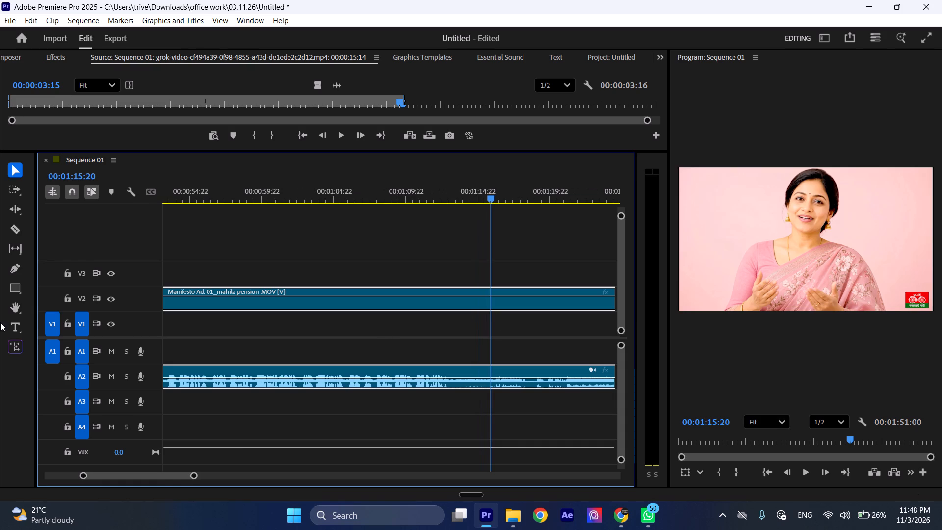
click(13, 227)
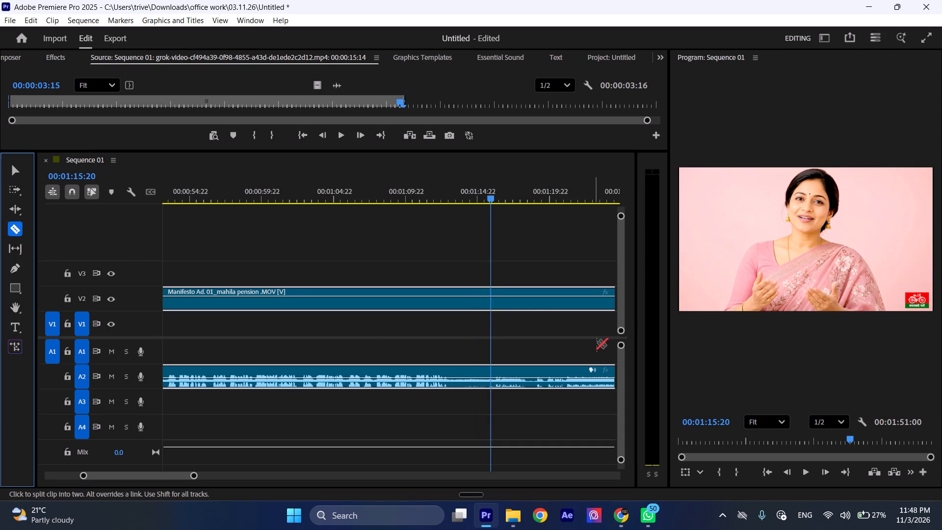
click(494, 295)
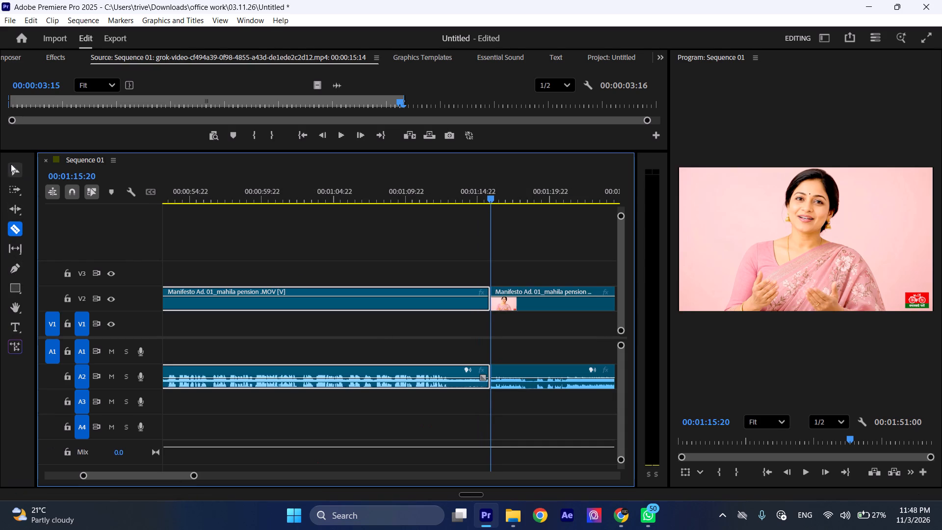
click(11, 164)
Delete the part of the Manifesto Ad before the cut and close the gap so the remainder directly follows the student clips.
alt+scroll(496, 314, up, 5)
alt+scroll(500, 321, down, 15)
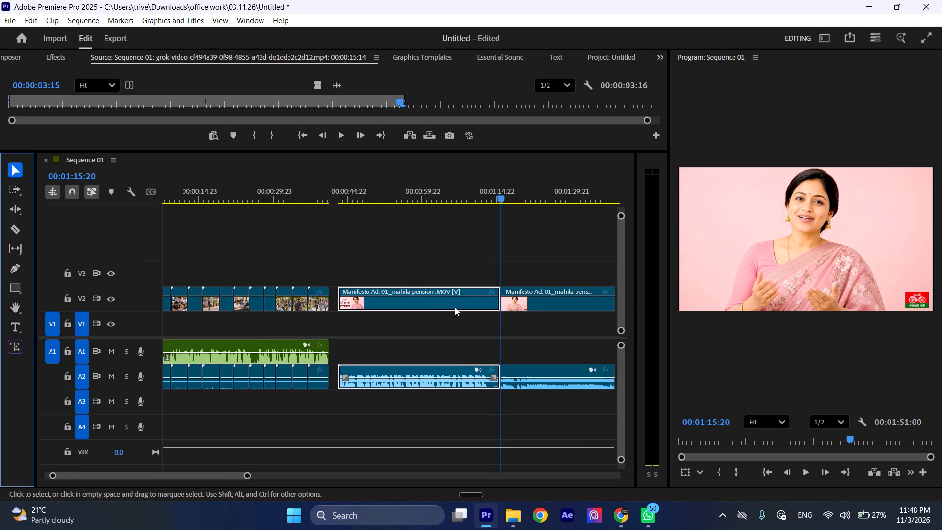
click(452, 301)
key(BackSpace)
click(453, 284)
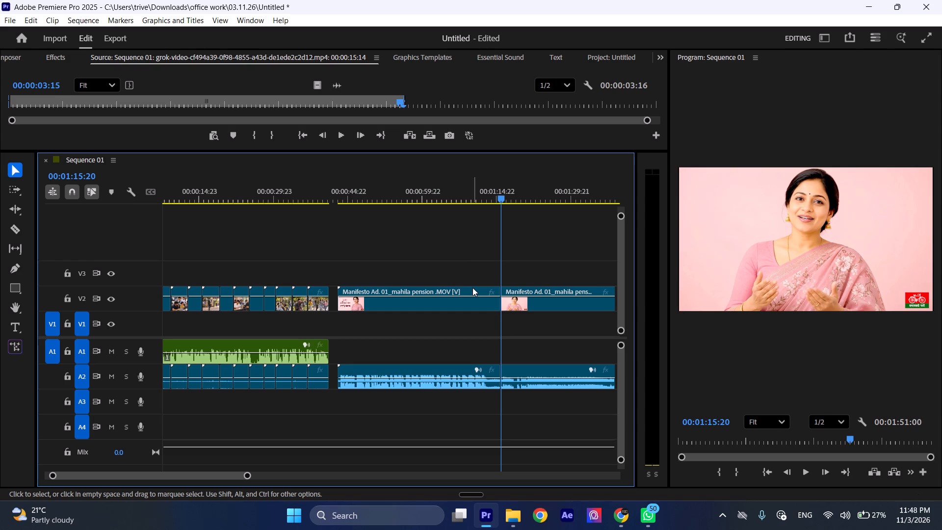
click(472, 288)
key(BackSpace)
click(473, 299)
key(BackSpace)
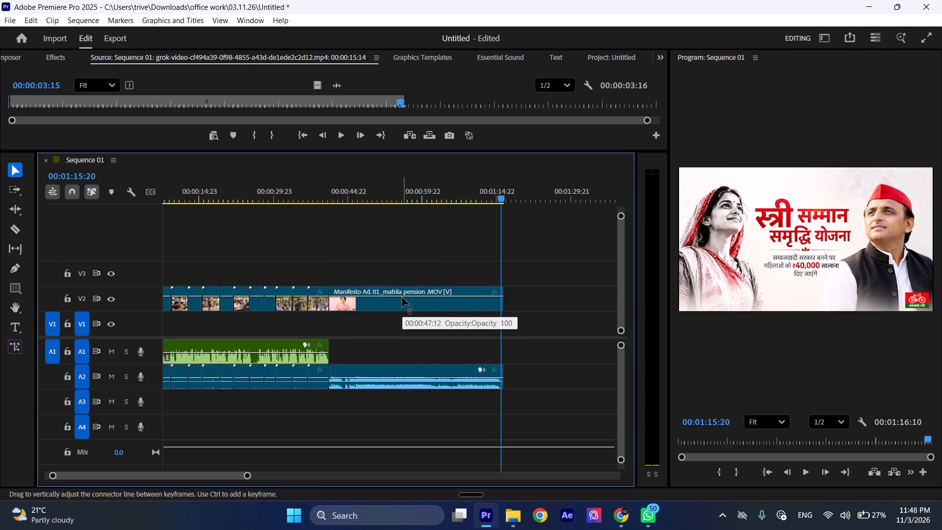
Move the remaining Manifesto Ad's audio from A2 to A1, directly after the voice-over, and scrub through the ad to check it.
drag(337, 180, 325, 211)
key(space)
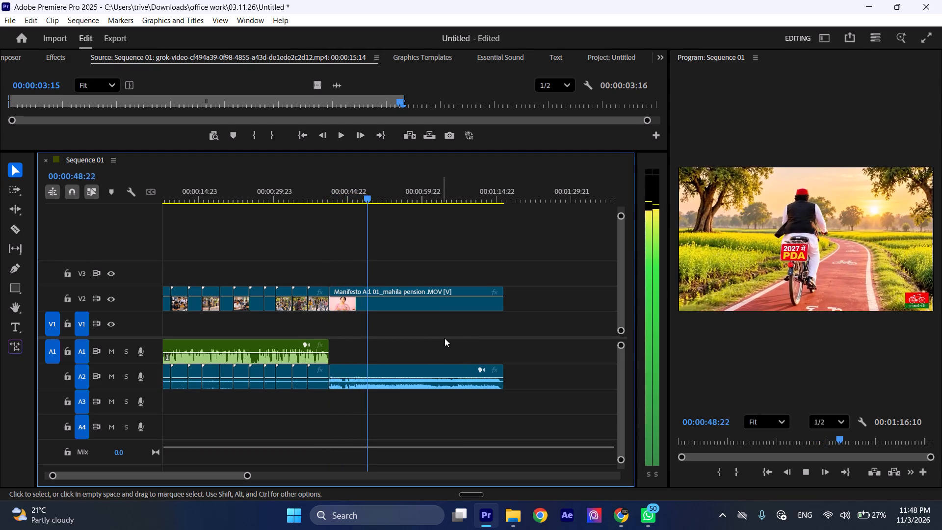
click(389, 366)
drag(389, 367, 389, 358)
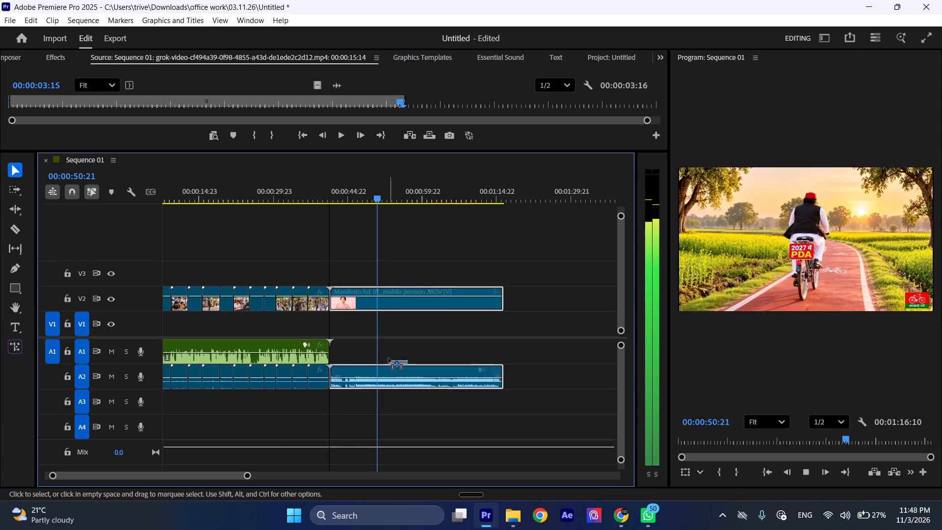
drag(389, 358, 388, 355)
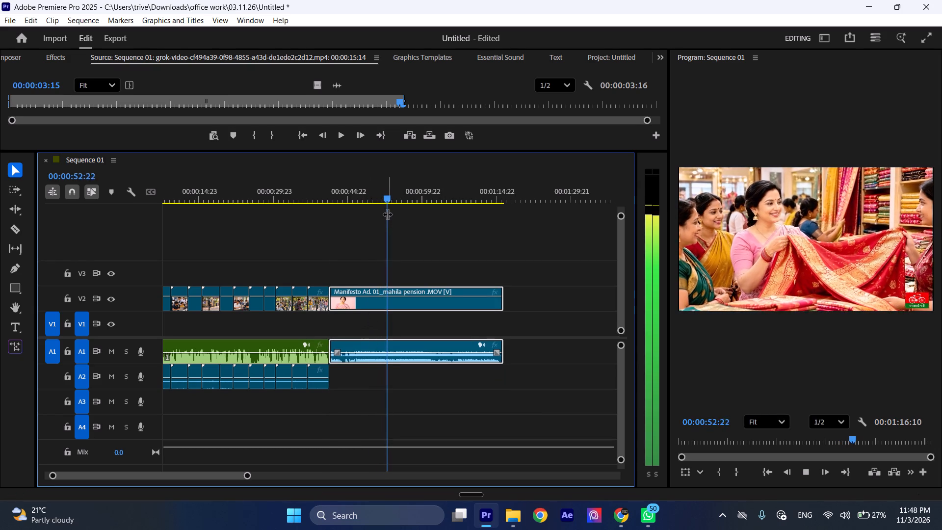
drag(389, 195, 486, 223)
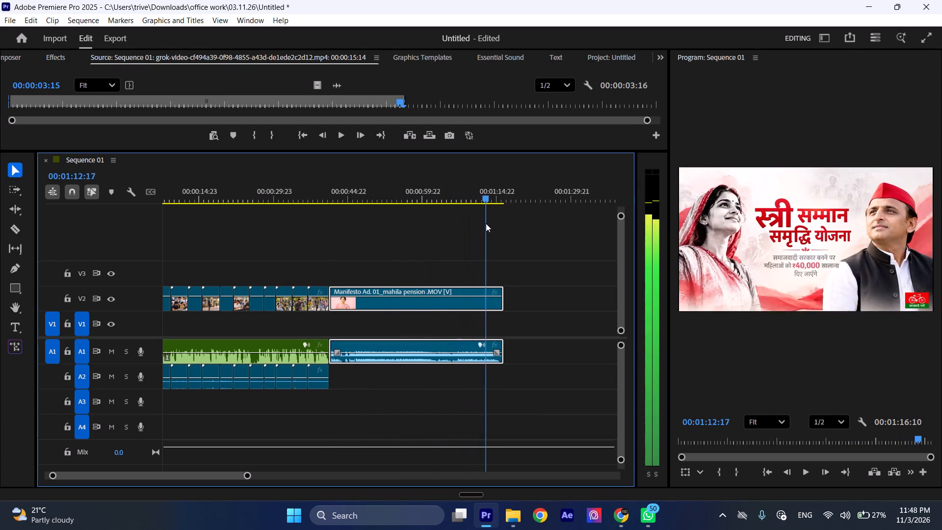
drag(486, 223, 344, 256)
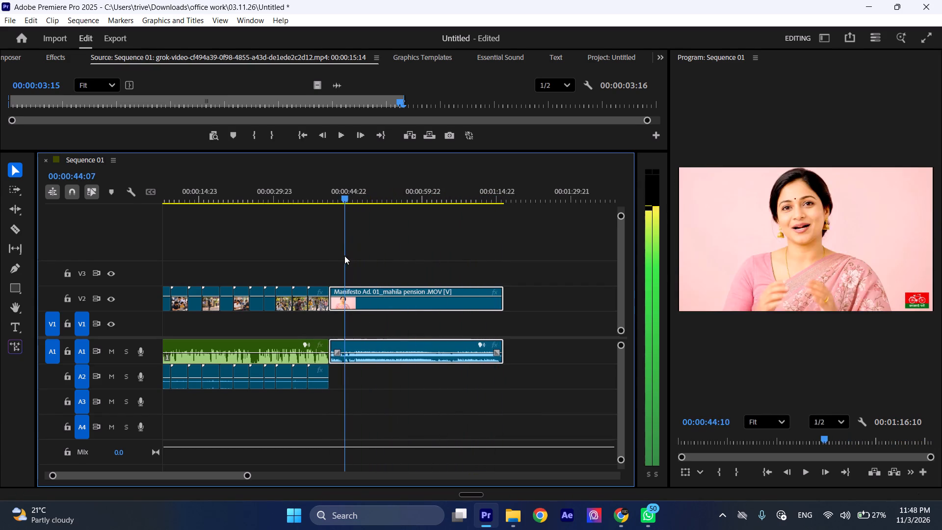
drag(344, 256, 359, 267)
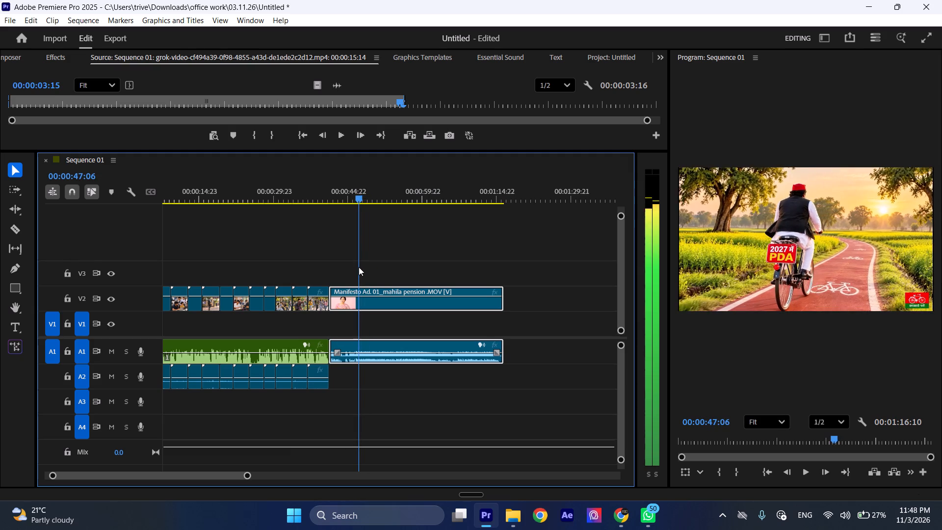
drag(359, 267, 358, 267)
Unlink the student clips' audio from their video and delete all of that audio from A2.
drag(341, 381, 100, 375)
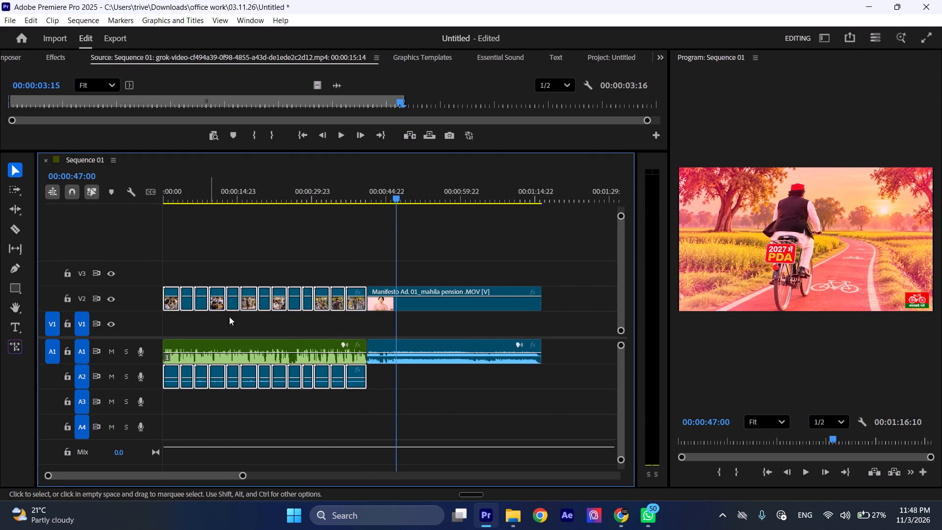
right_click(265, 304)
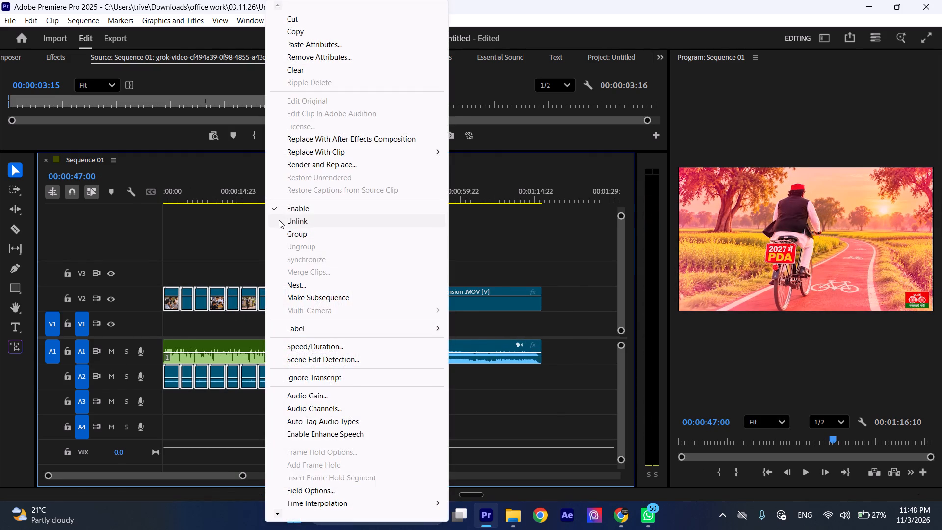
click(279, 220)
drag(392, 381, 82, 383)
key(BackSpace)
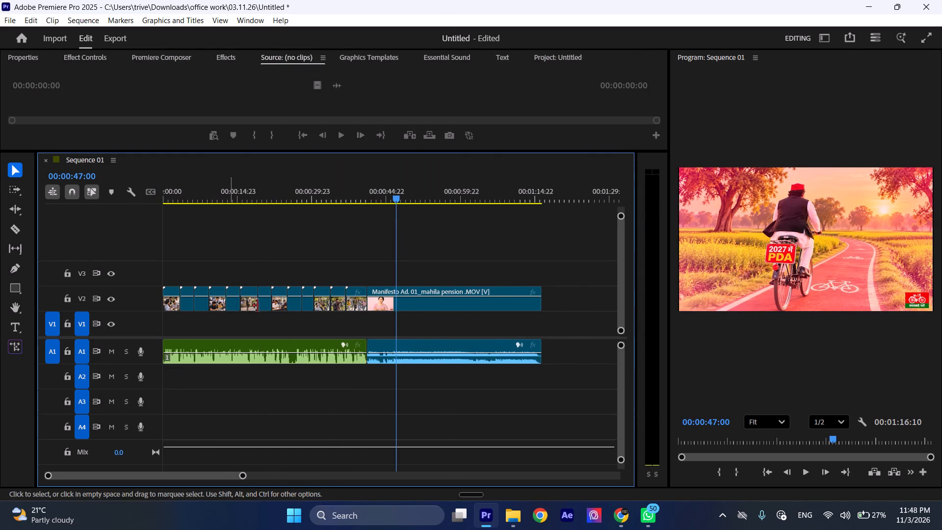
Apply Fit to frame to all the student clips on V2, with the playhead on the running students clip for preview.
drag(373, 186, 358, 215)
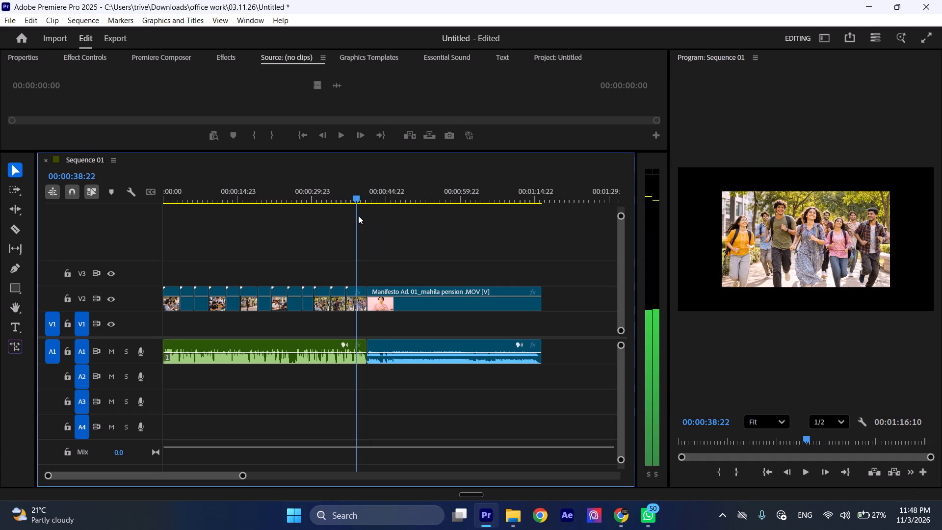
drag(358, 215, 358, 216)
drag(347, 272, 141, 312)
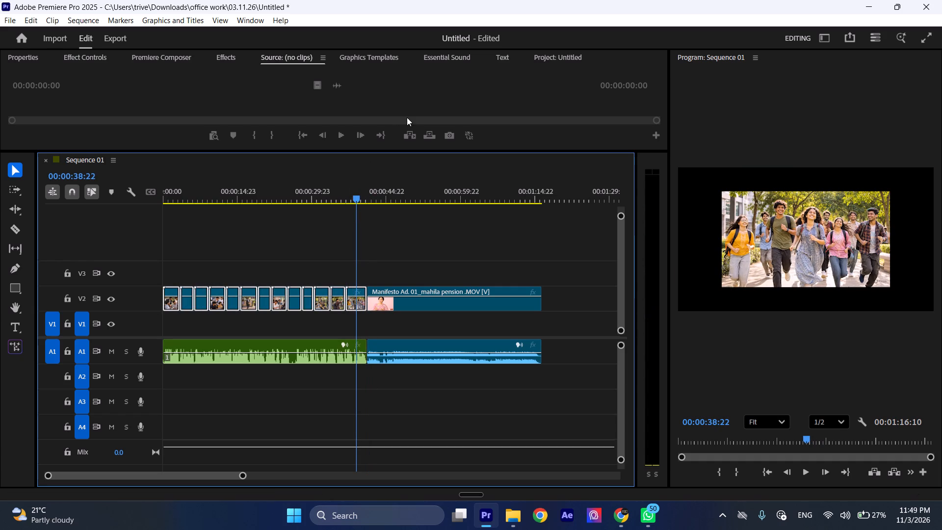
drag(332, 151, 338, 204)
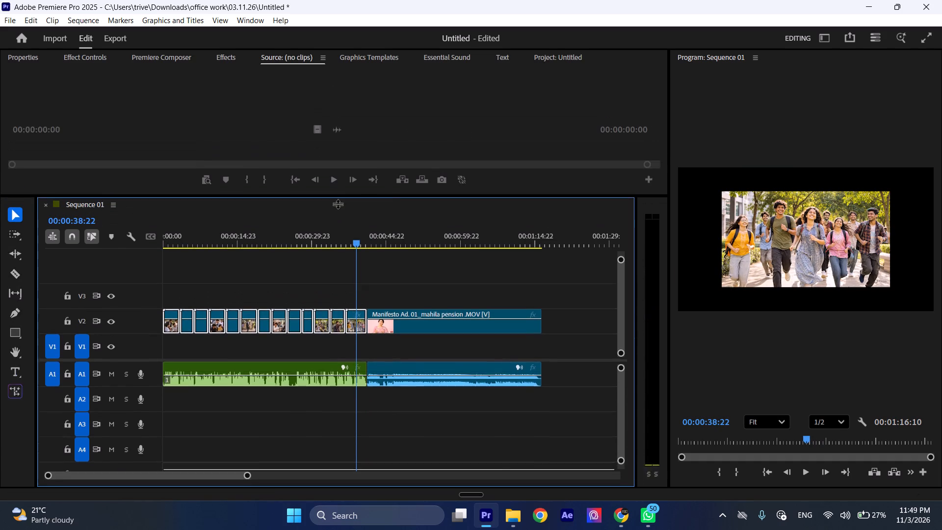
drag(338, 204, 343, 206)
right_click(323, 333)
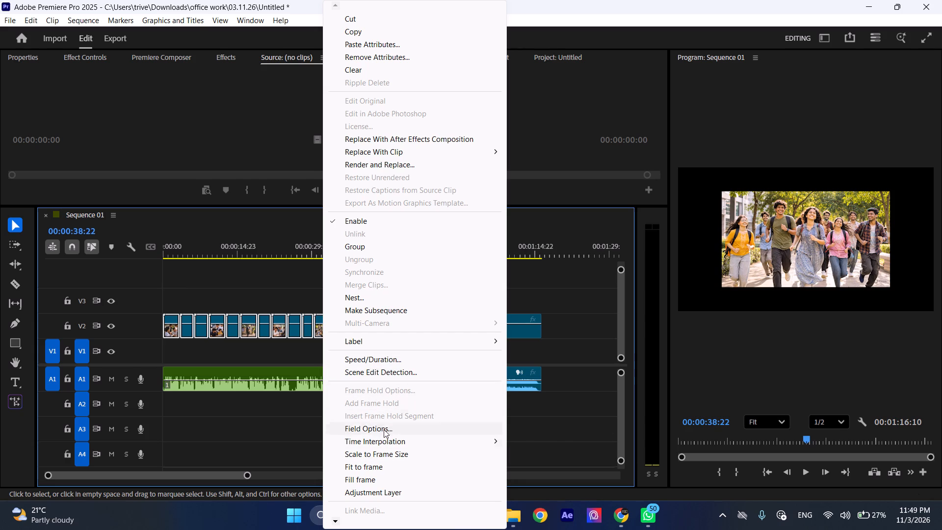
click(377, 469)
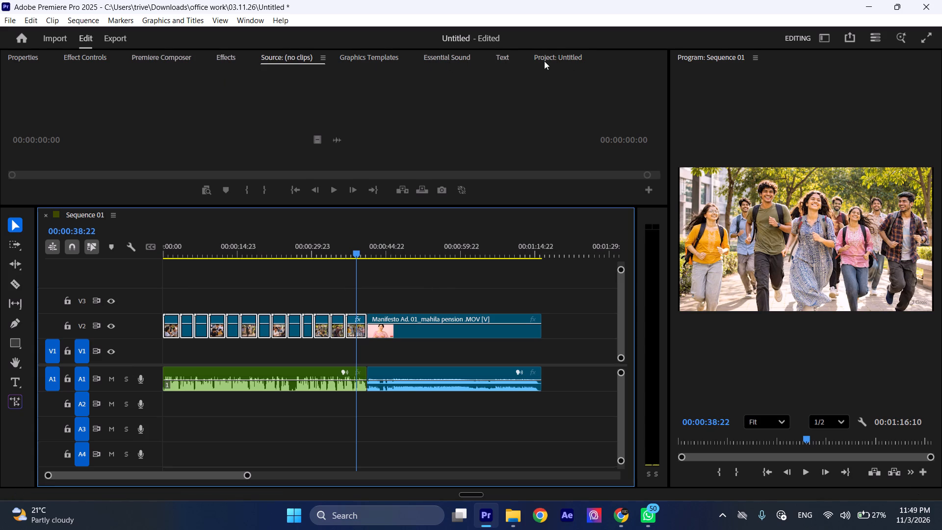
Select all the student clips on V2 and set their scale to 168%.
click(88, 58)
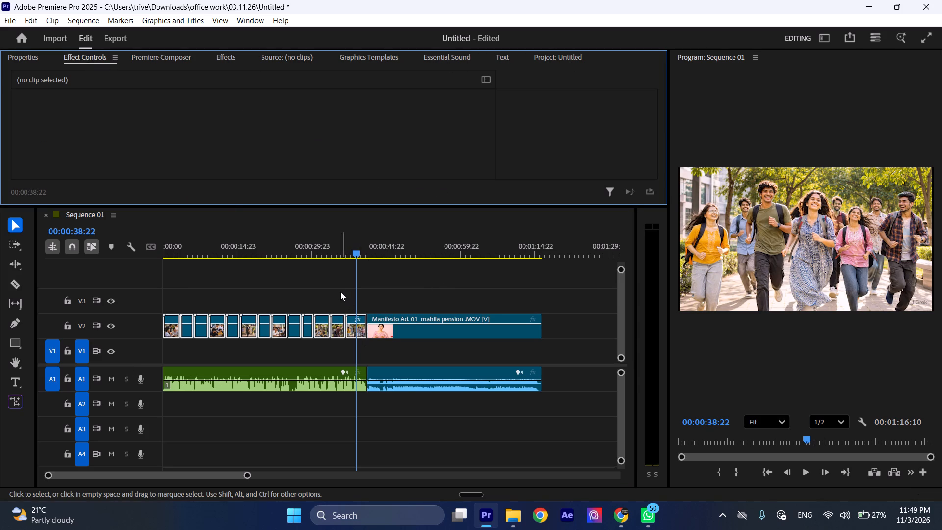
drag(274, 206, 281, 256)
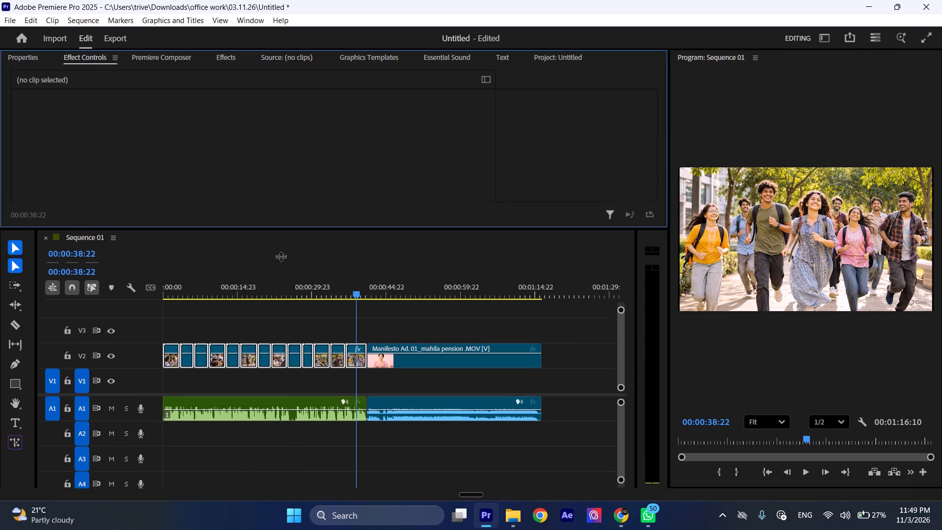
drag(281, 256, 283, 265)
click(312, 330)
drag(350, 334, 340, 360)
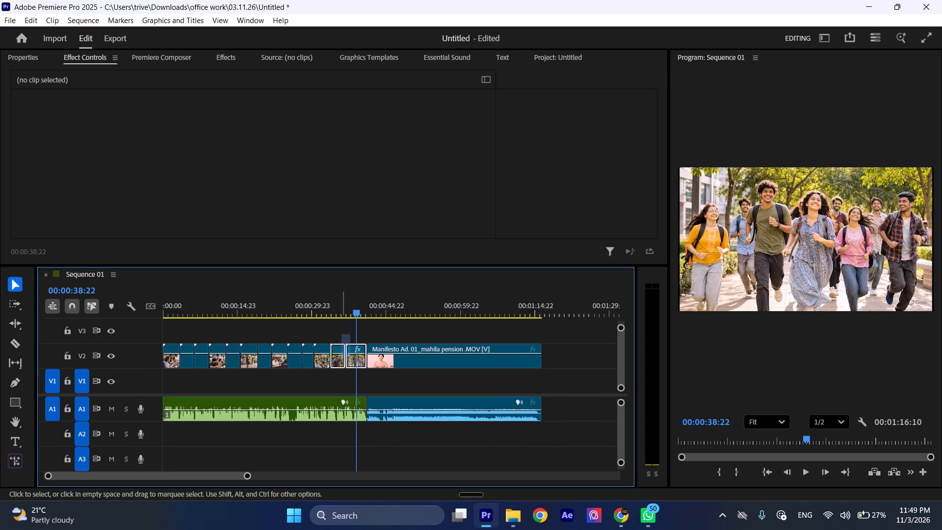
drag(340, 360, 167, 366)
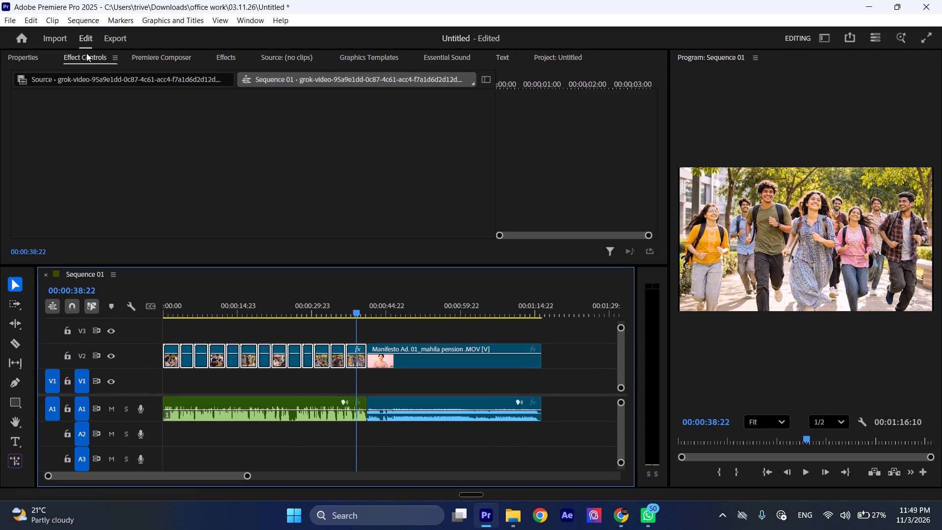
click(30, 58)
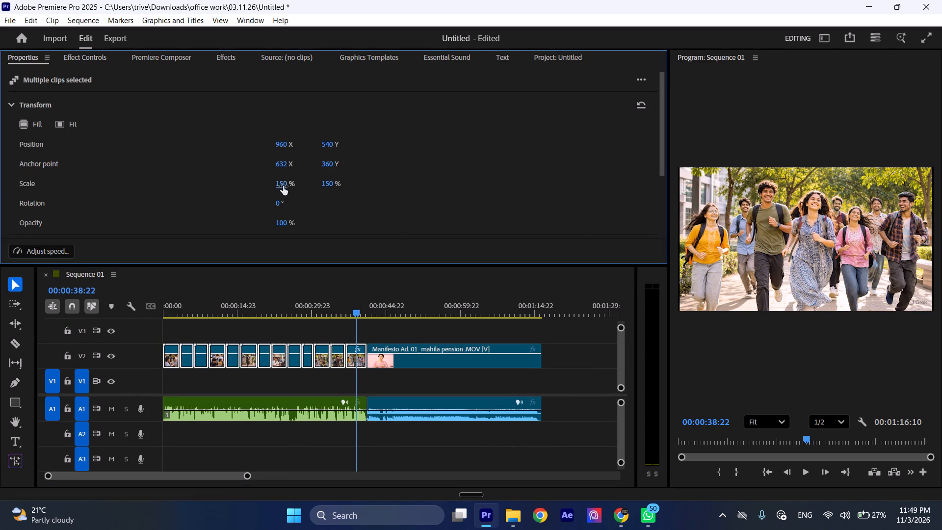
drag(283, 186, 307, 195)
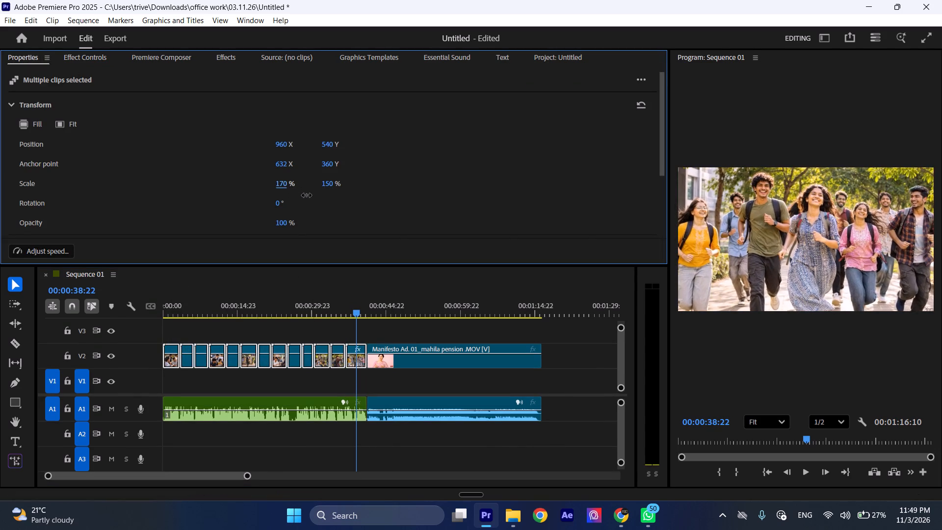
drag(307, 195, 311, 201)
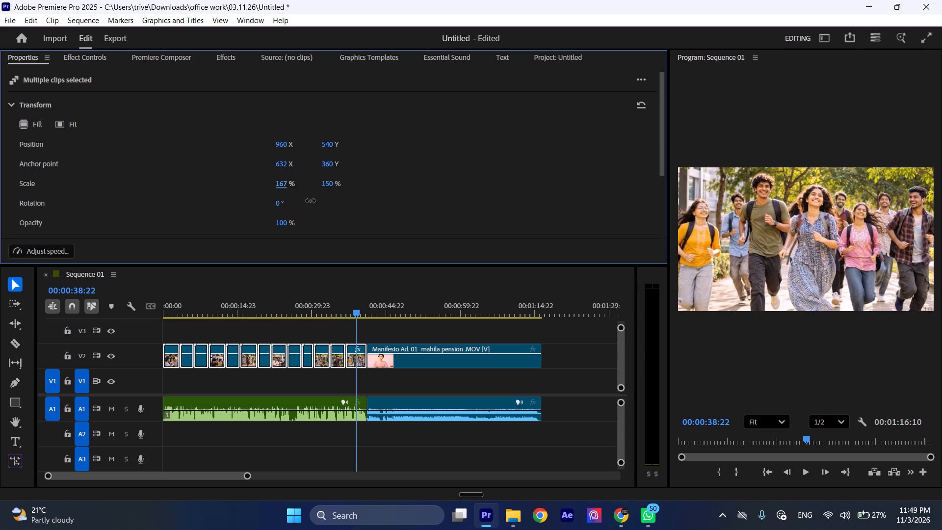
drag(311, 201, 311, 201)
Adjust the vertical position of the selected student clips, then deselect them.
drag(325, 143, 338, 152)
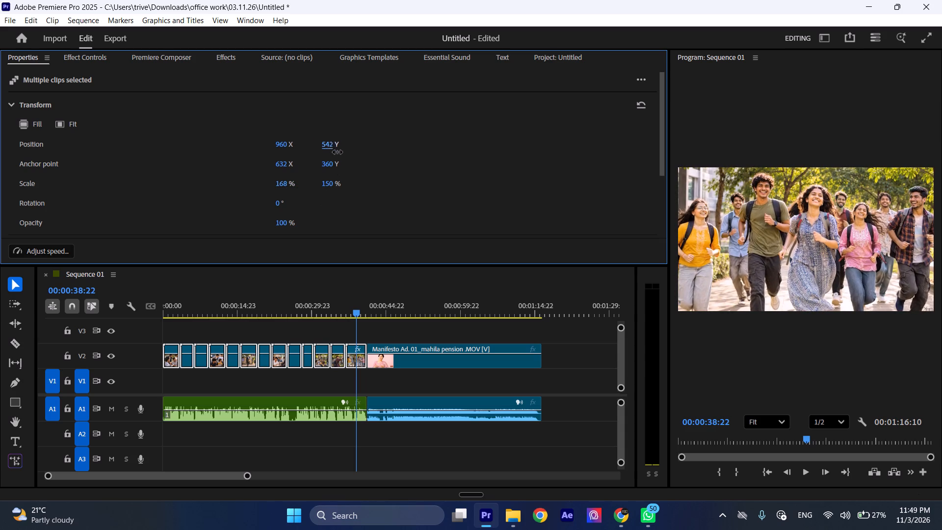
drag(338, 152, 383, 179)
click(418, 331)
Return the playhead to the start of Sequence 01 and save the project.
drag(354, 308, 119, 356)
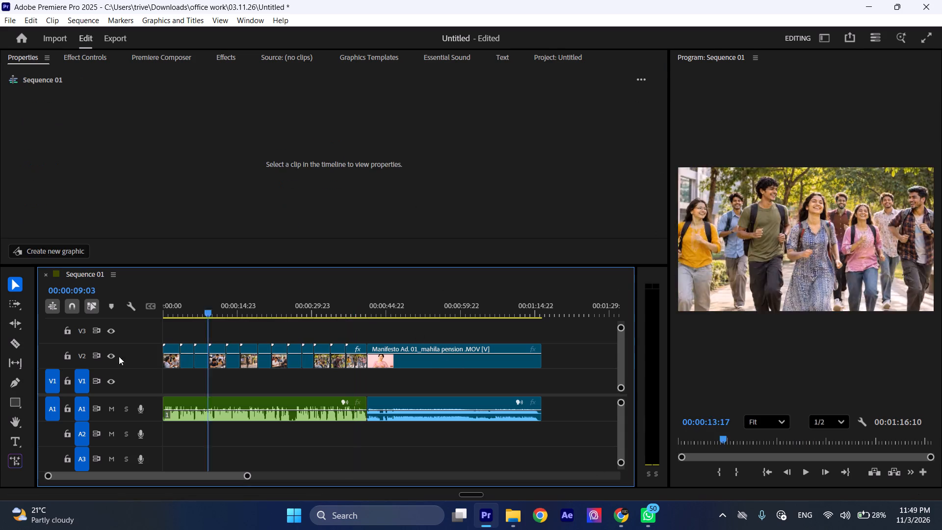
drag(119, 356, 8, 374)
key(space)
key(ctrl+s)
Play and scrub through Sequence 01 to check the enlarged student clips and the appended ad, finishing at the sequence start.
key(space)
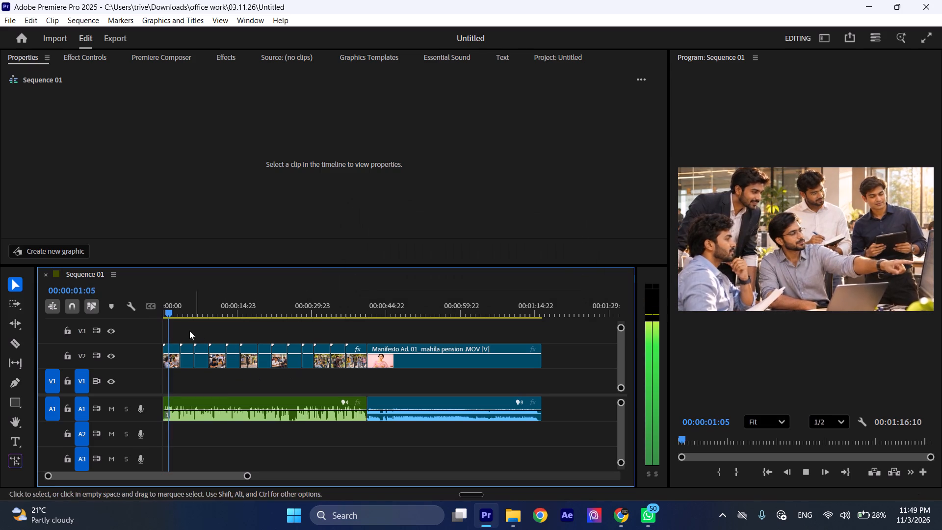
drag(176, 309, 306, 339)
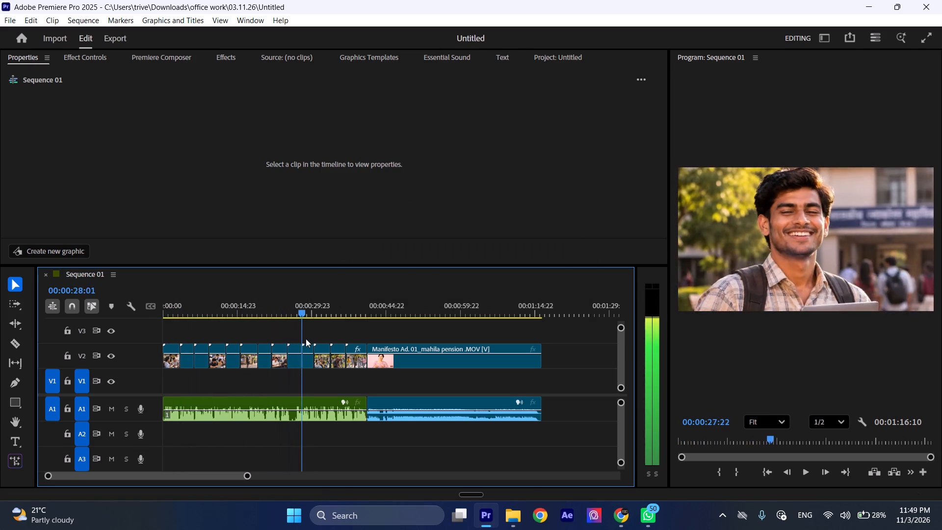
drag(306, 339, 450, 364)
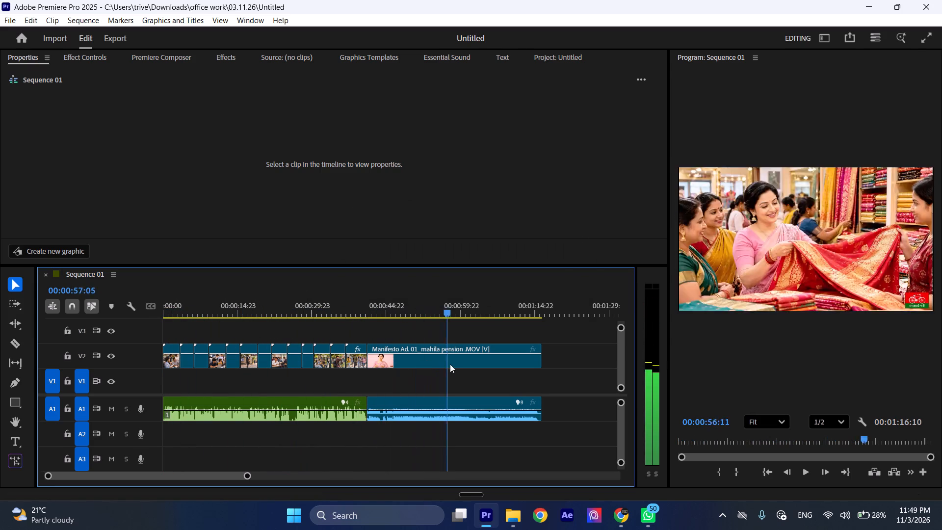
drag(450, 364, 19, 360)
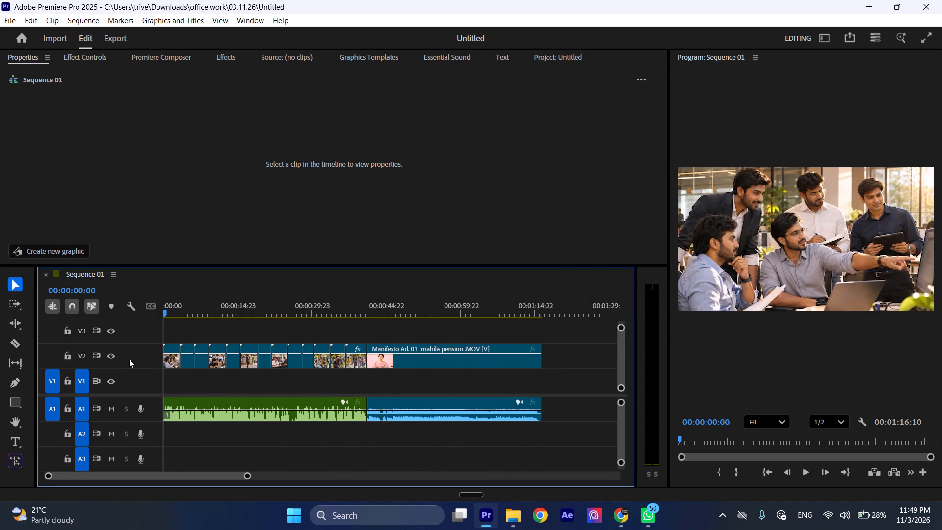
key(ctrl+s)
key(space)
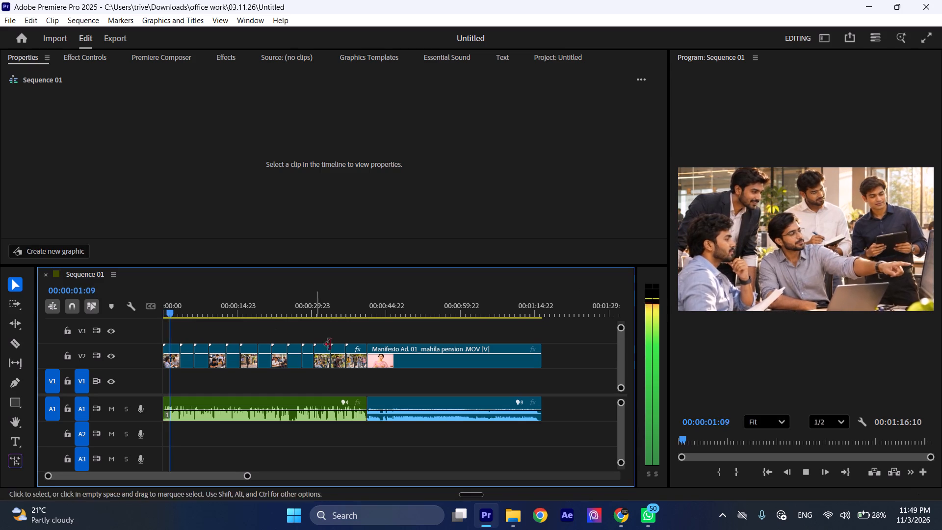
drag(350, 298, 219, 349)
key(ctrl+s)
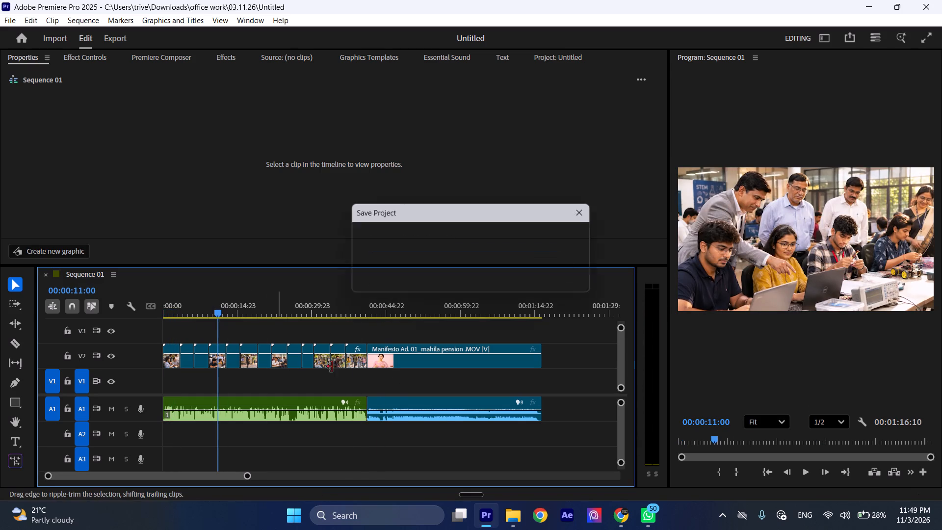
key(space)
drag(267, 308, 148, 335)
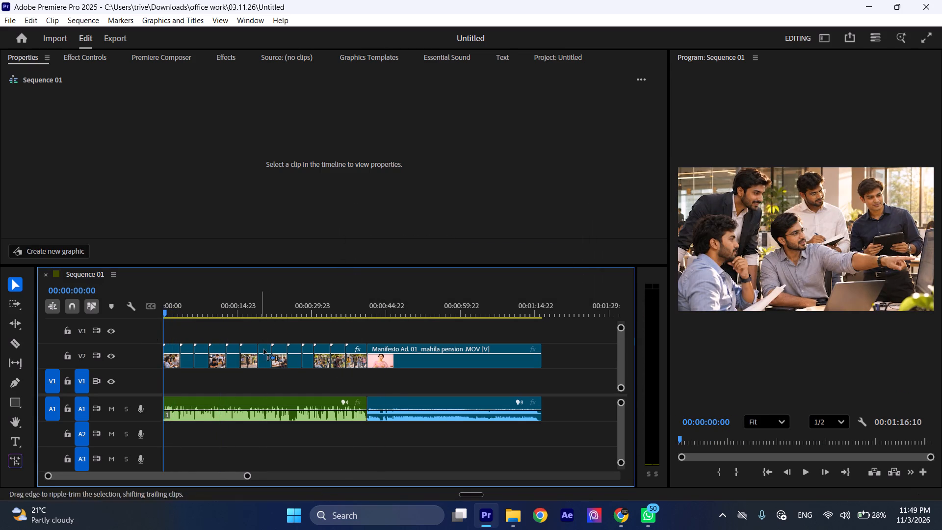
key(ctrl+s)
key(space)
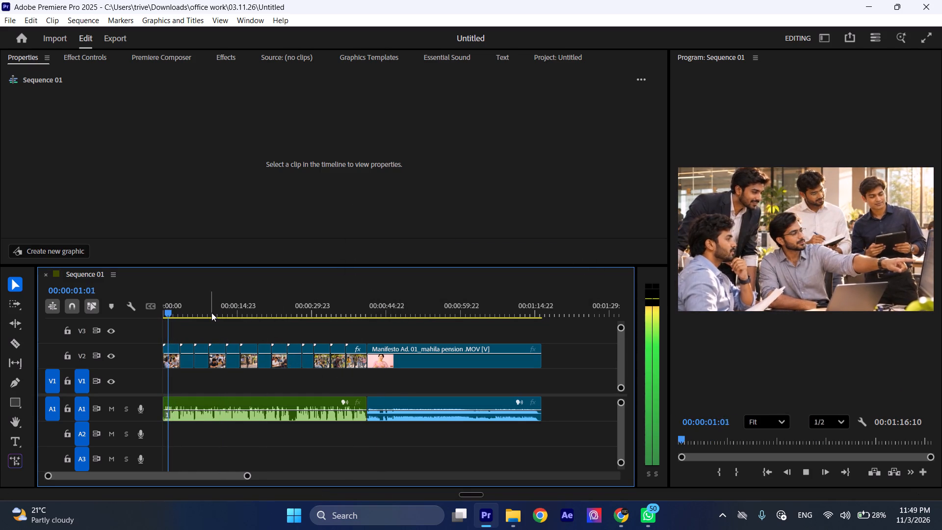
key(space)
drag(212, 311, 122, 326)
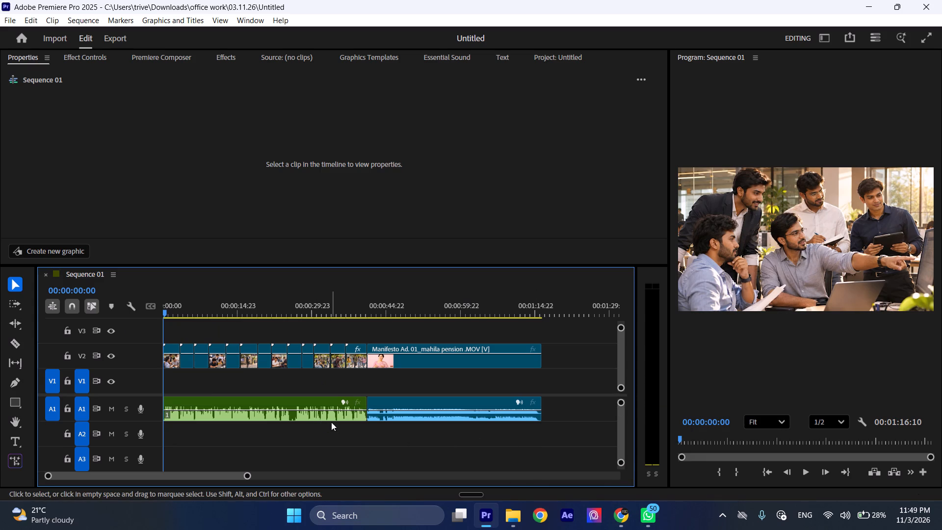
Create a new, separate sequence in the project with the preselected settings.
key(ctrl+n)
click(630, 477)
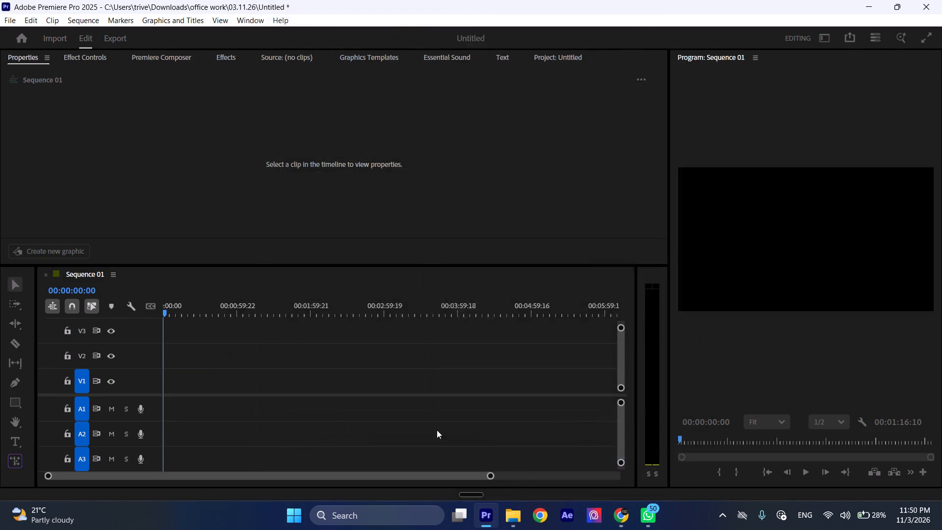
Place the full Manifesto Ad at the start of Sequence 02 on V1 and A1, changing the sequence settings to match the clip.
click(89, 58)
click(176, 56)
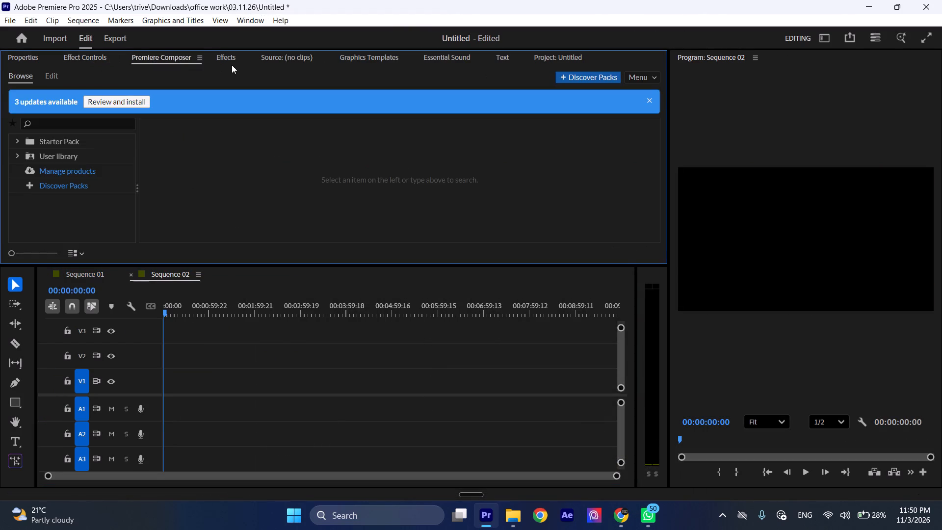
click(228, 55)
click(293, 58)
click(366, 57)
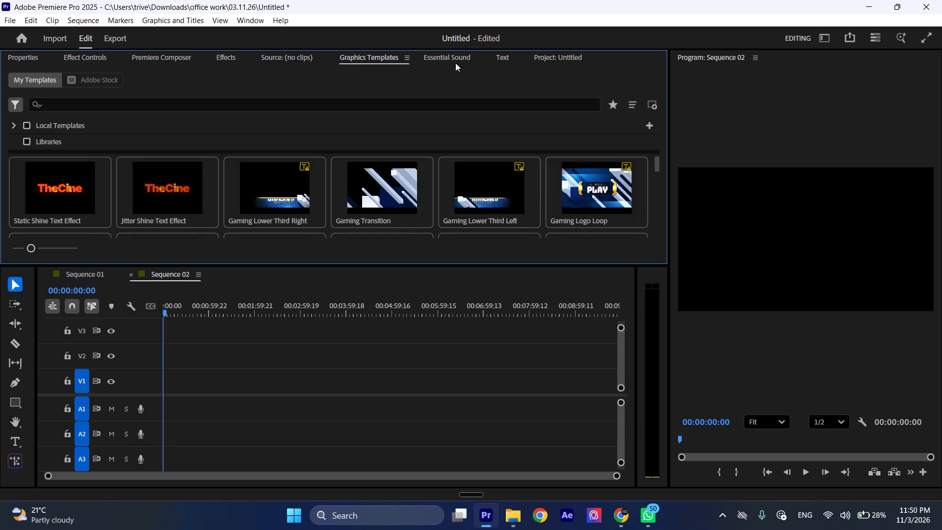
click(460, 60)
click(510, 60)
click(562, 61)
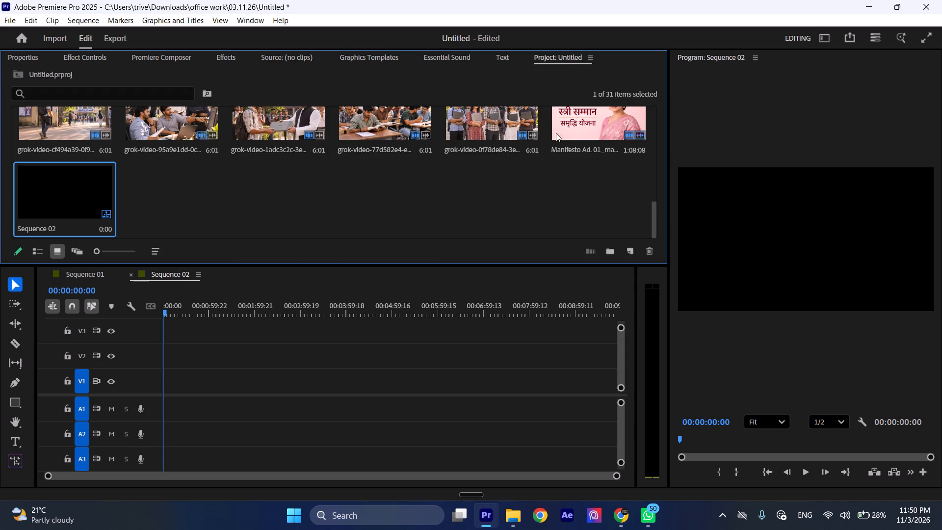
drag(604, 119, 254, 410)
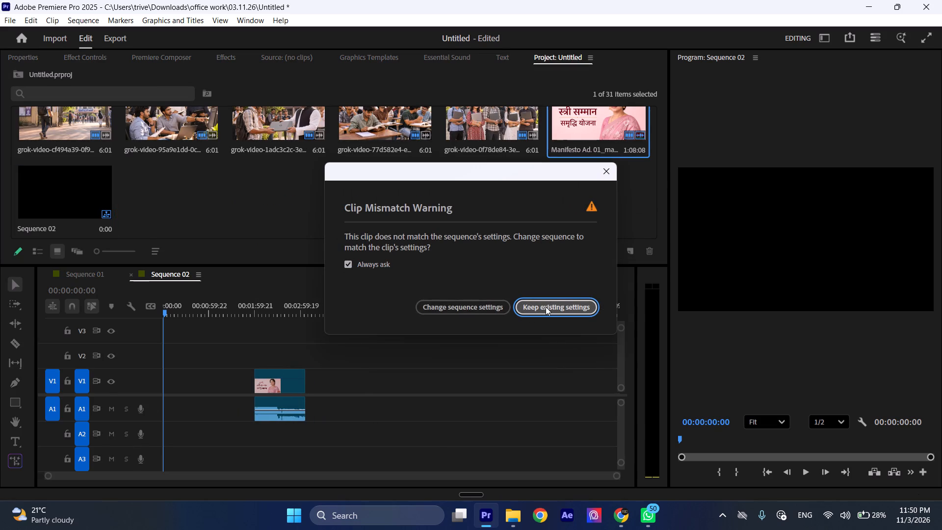
click(476, 308)
drag(275, 380, 244, 380)
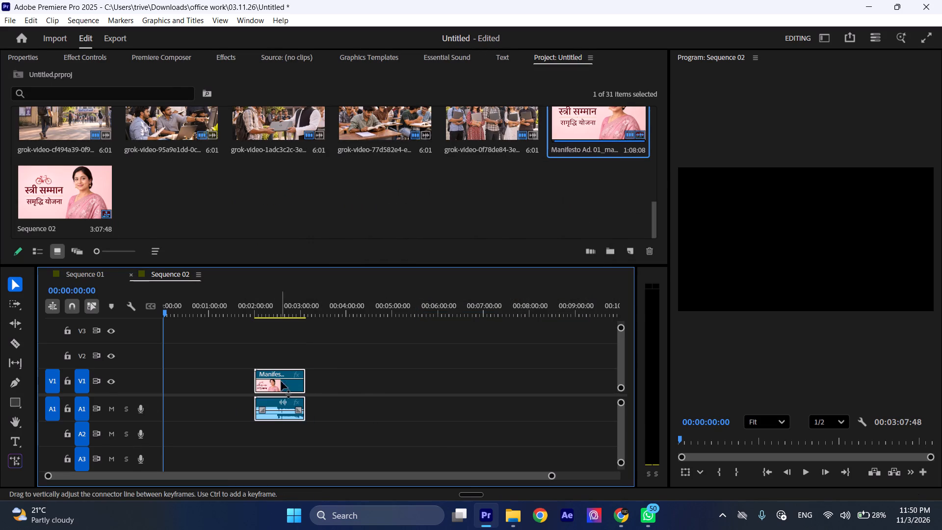
drag(275, 387, 168, 381)
Play and scrub through the full Manifesto Ad in Sequence 02 to review its picture and sound.
drag(194, 297, 159, 323)
key(space)
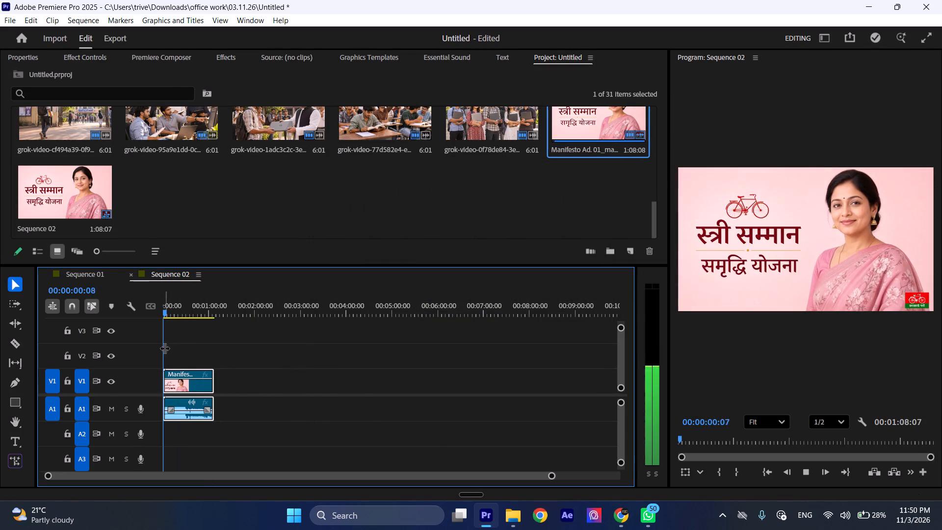
alt+scroll(191, 390, down, 2)
alt+scroll(168, 390, up, 9)
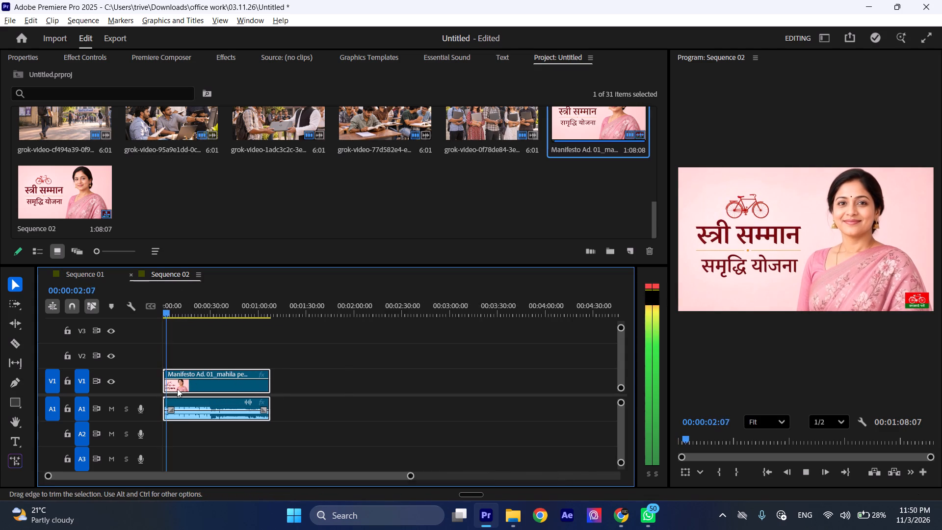
alt+scroll(177, 389, up, 15)
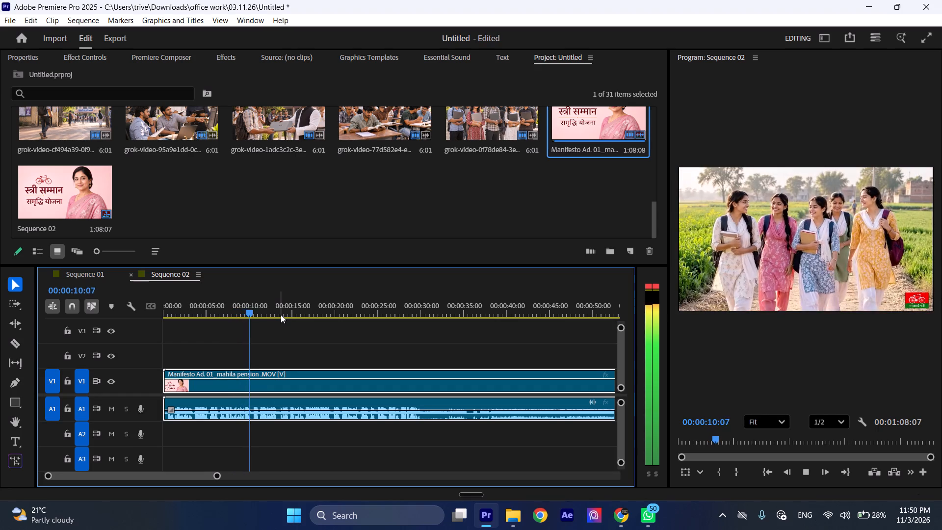
drag(284, 313, 404, 340)
key(space)
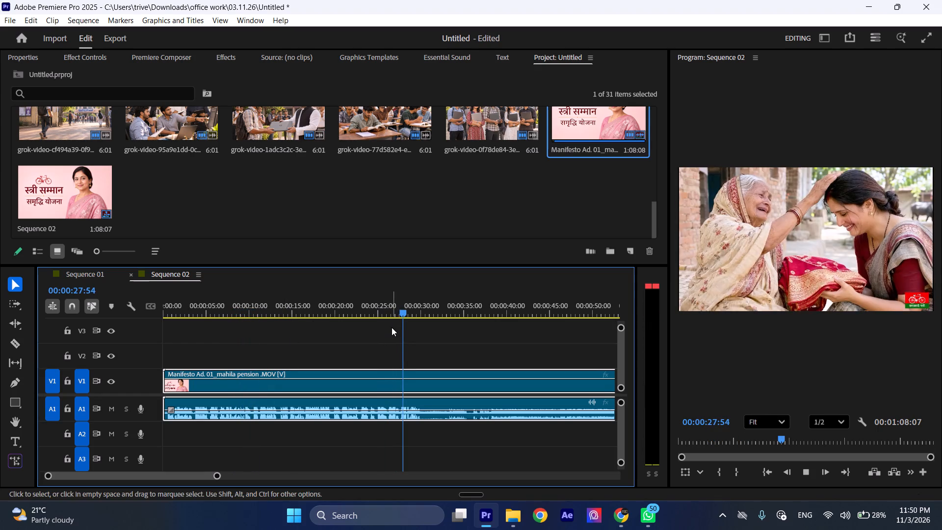
drag(451, 311, 468, 320)
key(space)
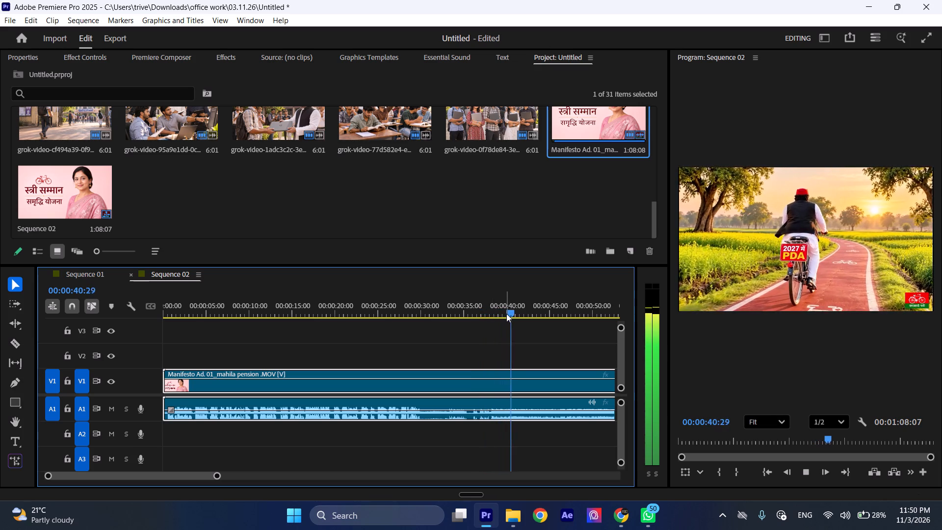
key(space)
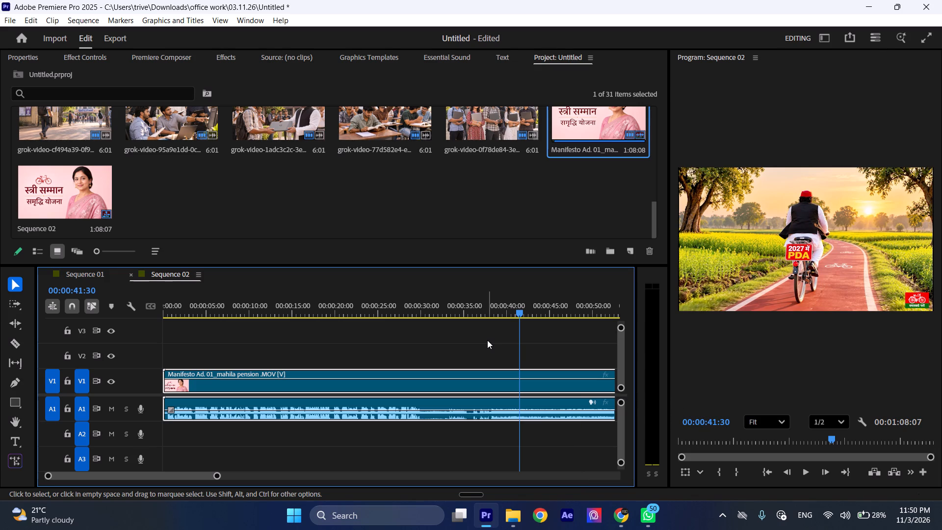
alt+scroll(452, 348, up, 6)
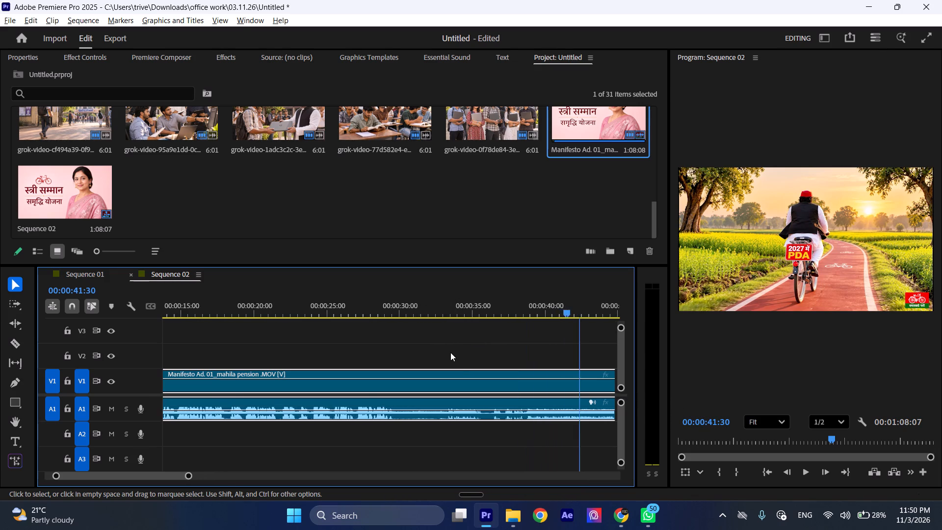
alt+scroll(452, 359, down, 15)
drag(266, 311, 105, 337)
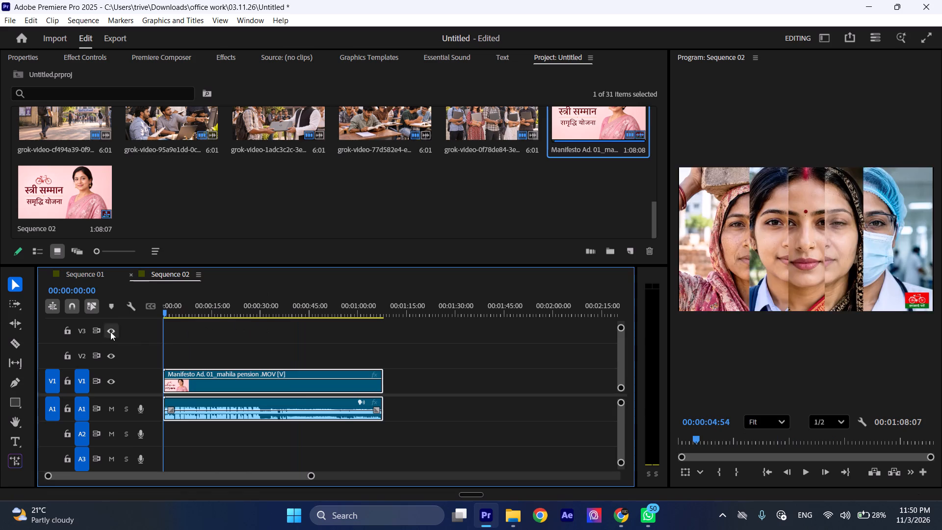
Switch back to Sequence 01 and save the project.
click(87, 276)
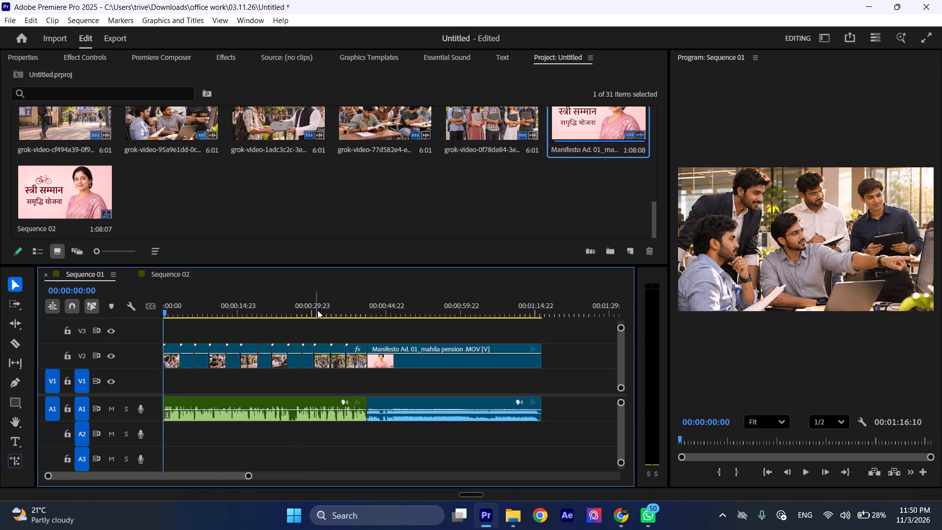
key(ctrl+s)
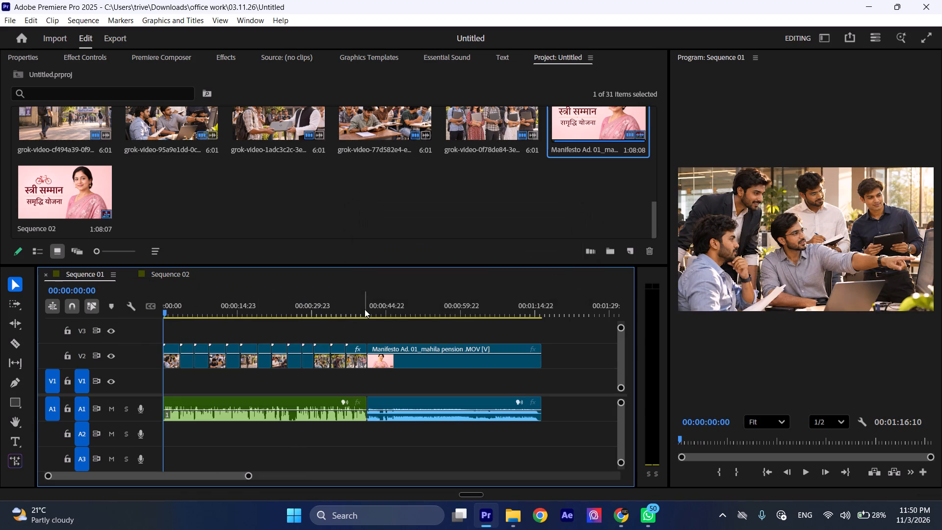
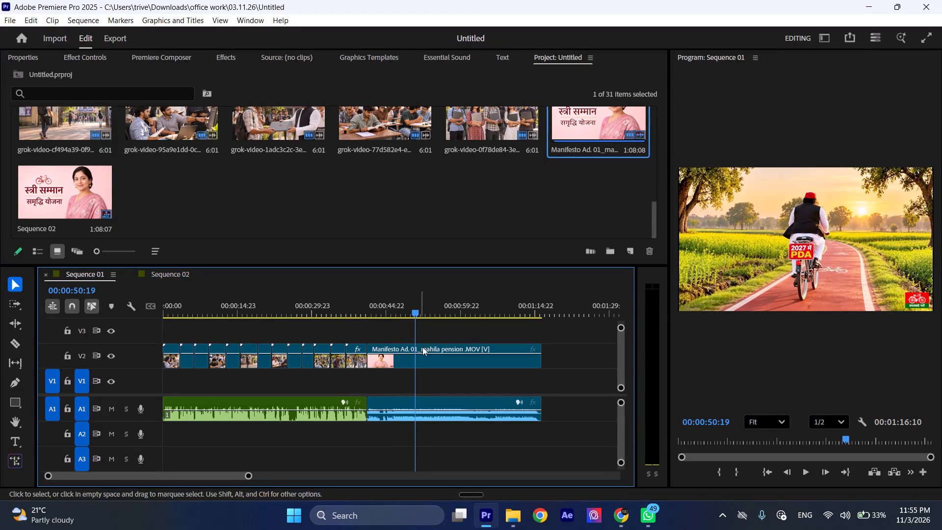
Add a clip marker to the Manifesto Ad clip in Sequence 01 at 00:00:50:21, where the cyclist shot ends, and save the project.
alt+scroll(421, 362, up, 19)
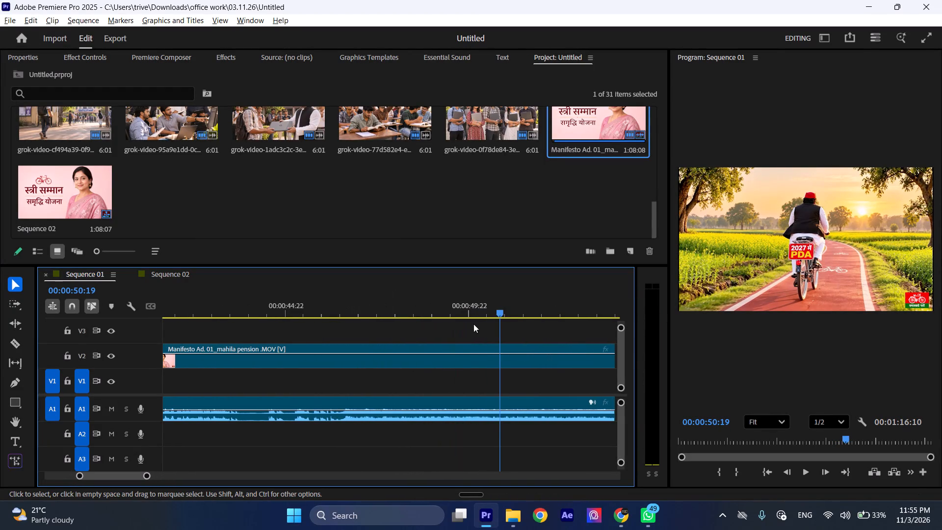
drag(497, 313, 471, 321)
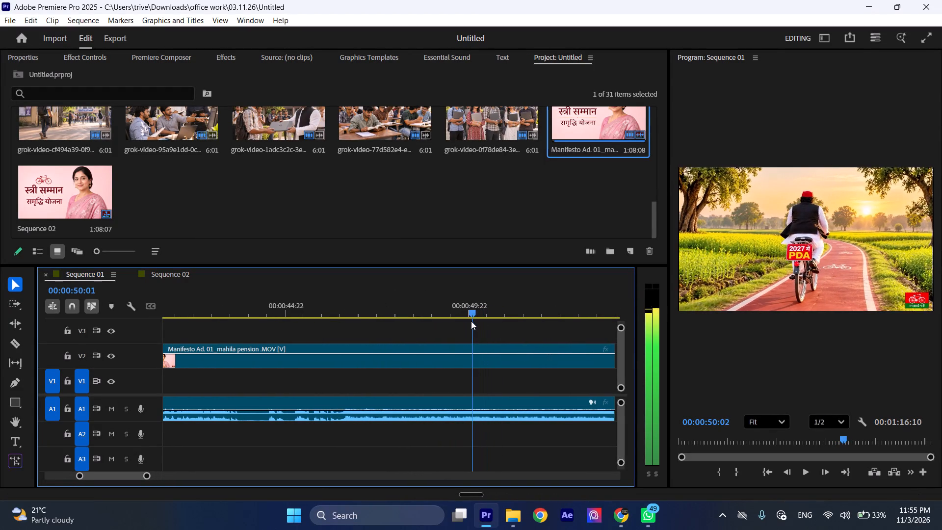
drag(471, 321, 507, 332)
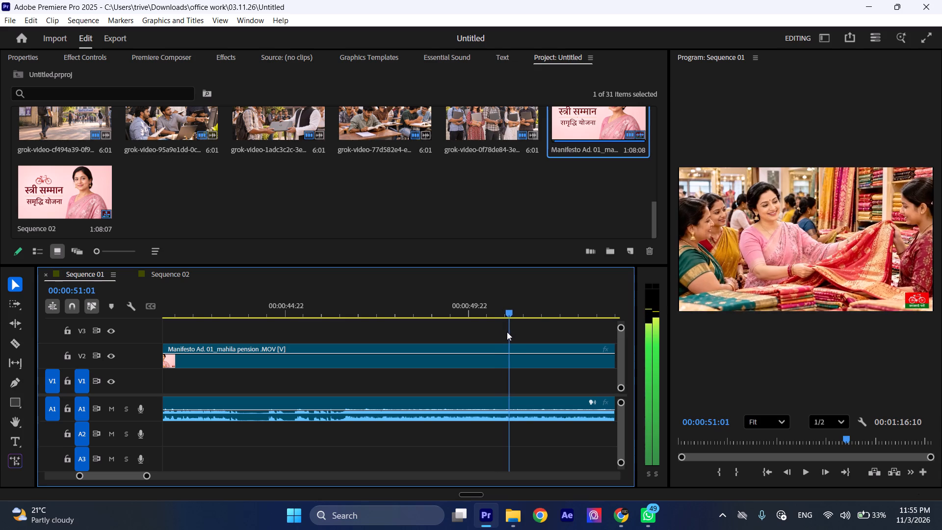
drag(507, 332, 501, 333)
click(512, 359)
alt+scroll(513, 359, up, 1)
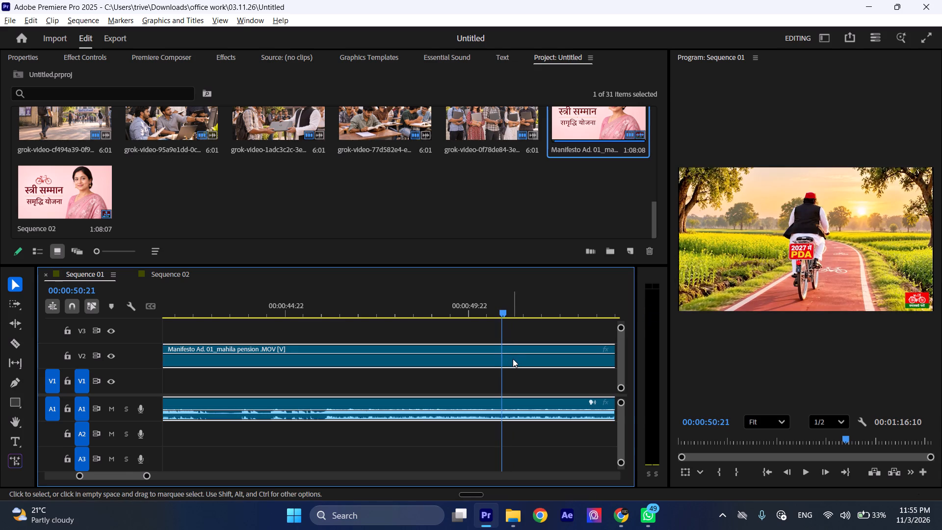
alt+scroll(513, 359, up, 3)
alt+scroll(513, 359, down, 10)
key(m)
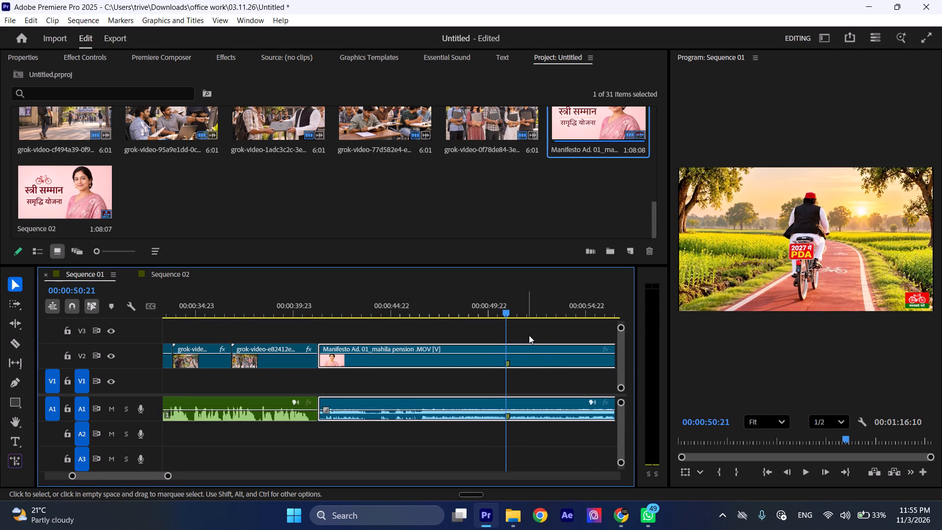
alt+scroll(521, 346, down, 12)
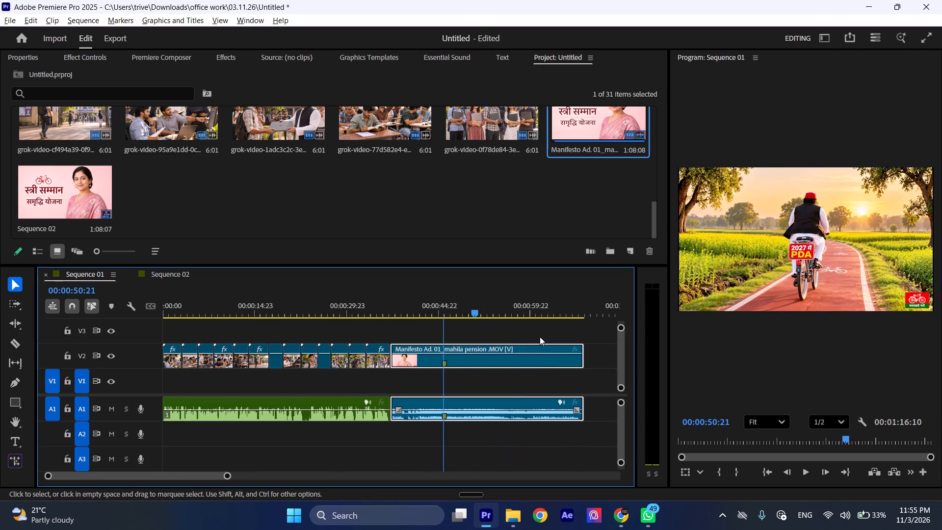
key(ctrl+s)
Play and scrub through the student clips and the Manifesto Ad around its marker in Sequence 01 to review the cut.
drag(460, 309, 452, 309)
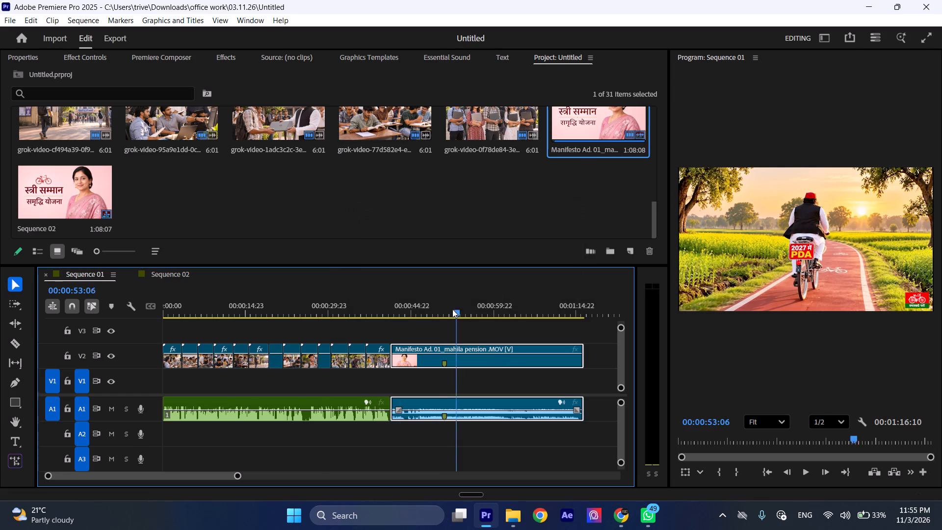
drag(452, 309, 210, 349)
key(space)
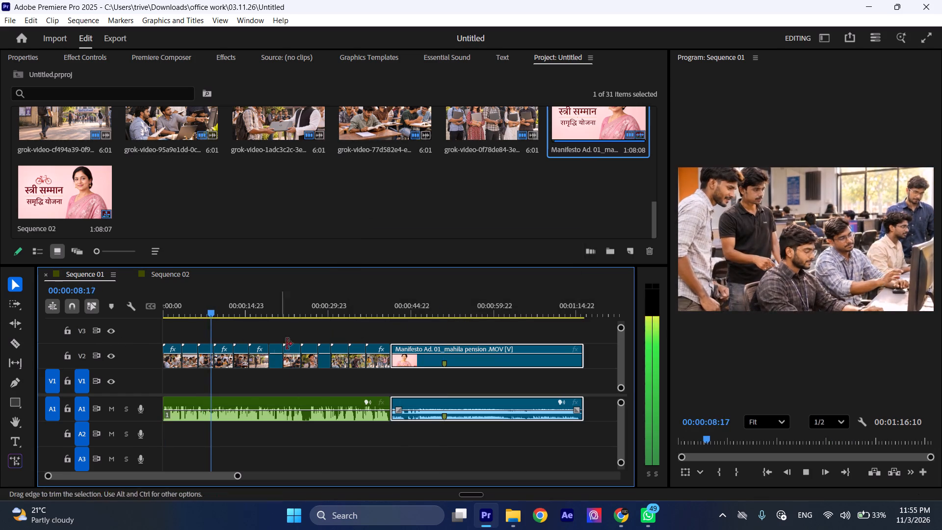
drag(327, 306, 375, 325)
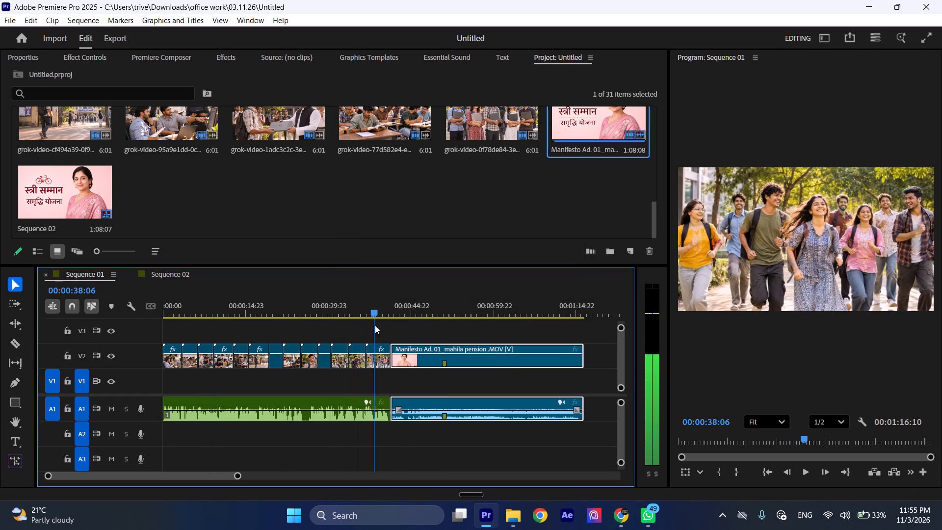
drag(375, 325, 129, 333)
key(ctrl+s)
drag(425, 300, 445, 326)
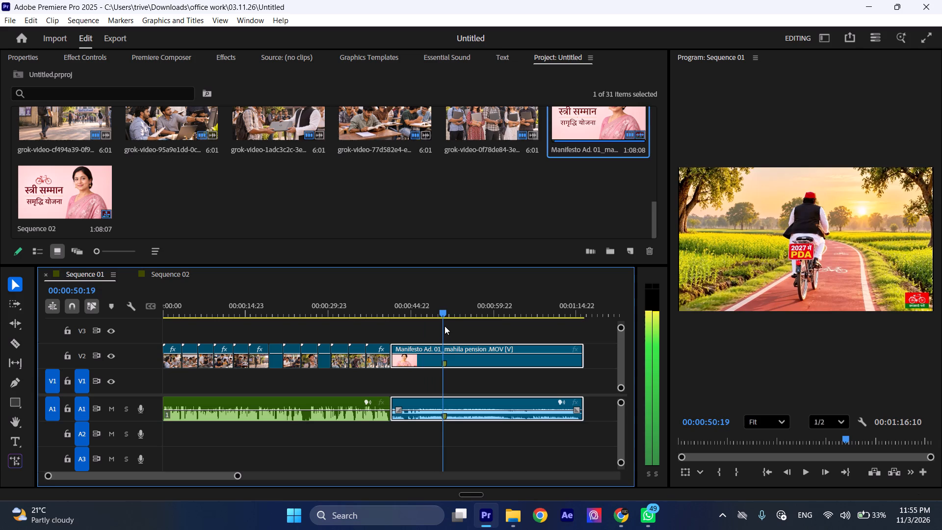
drag(445, 326, 445, 327)
key(space)
key(space)
drag(454, 308, 445, 317)
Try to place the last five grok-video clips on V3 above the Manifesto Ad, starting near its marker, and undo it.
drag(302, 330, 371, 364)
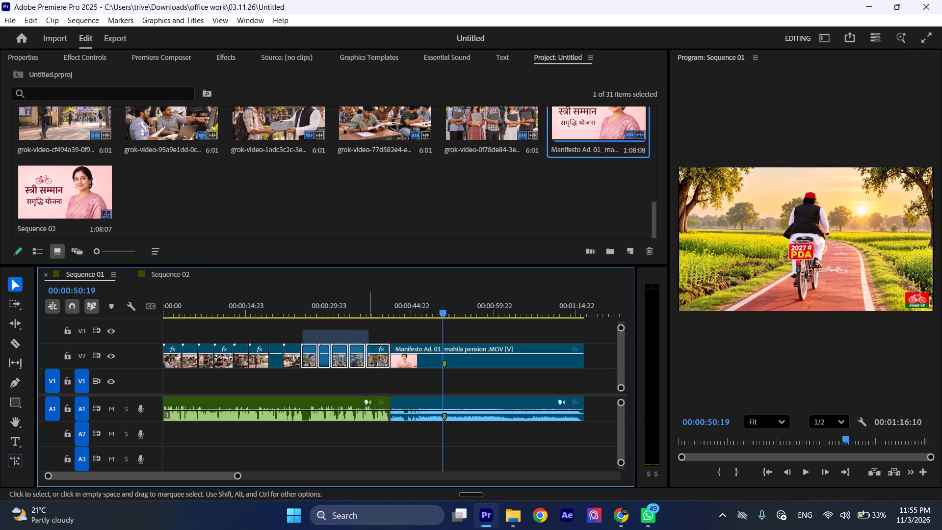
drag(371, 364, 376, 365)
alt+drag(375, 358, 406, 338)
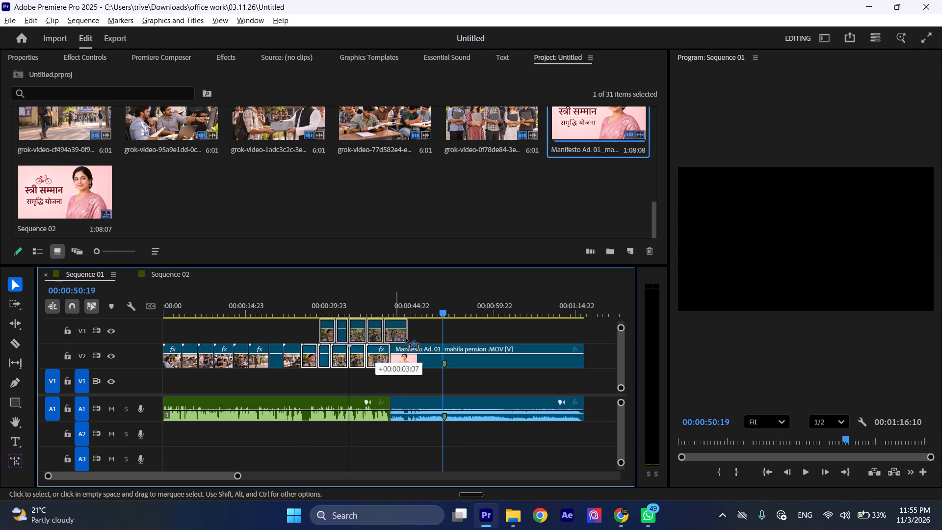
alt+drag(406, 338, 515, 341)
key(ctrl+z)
key(space)
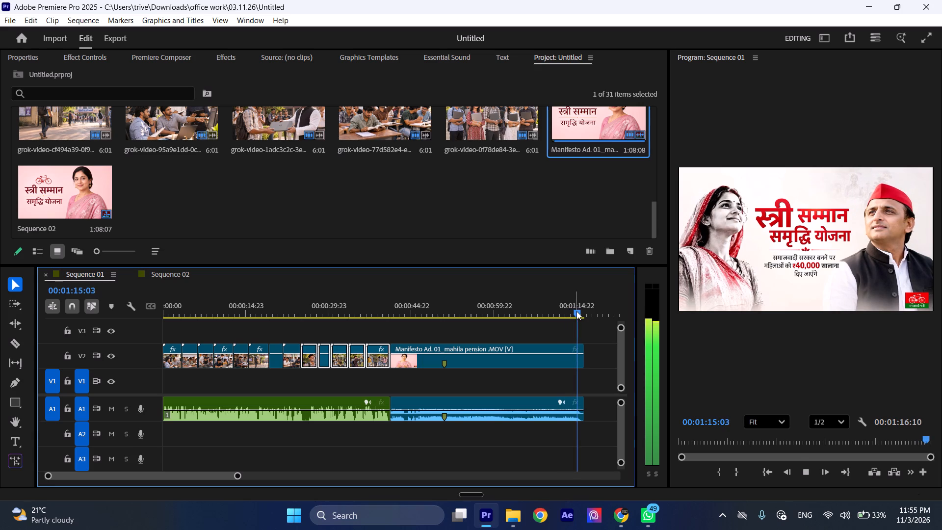
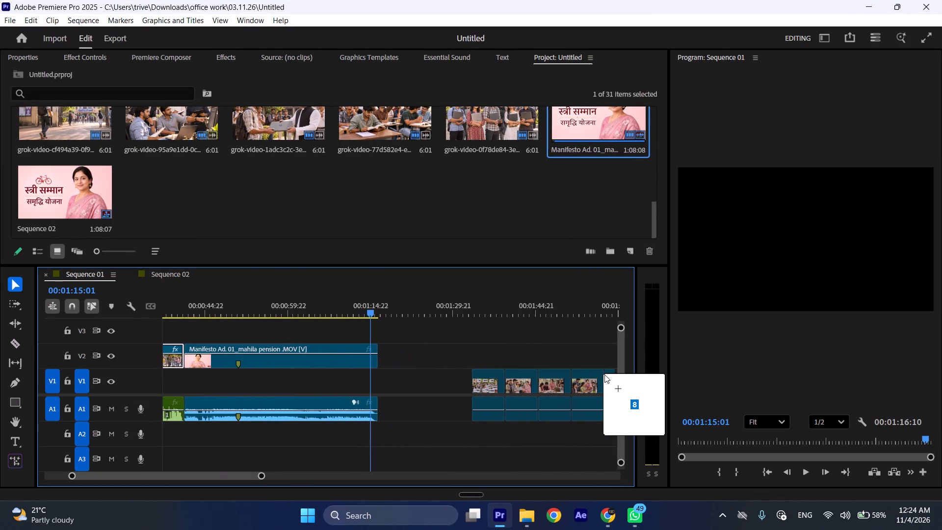
drag(604, 374, 528, 376)
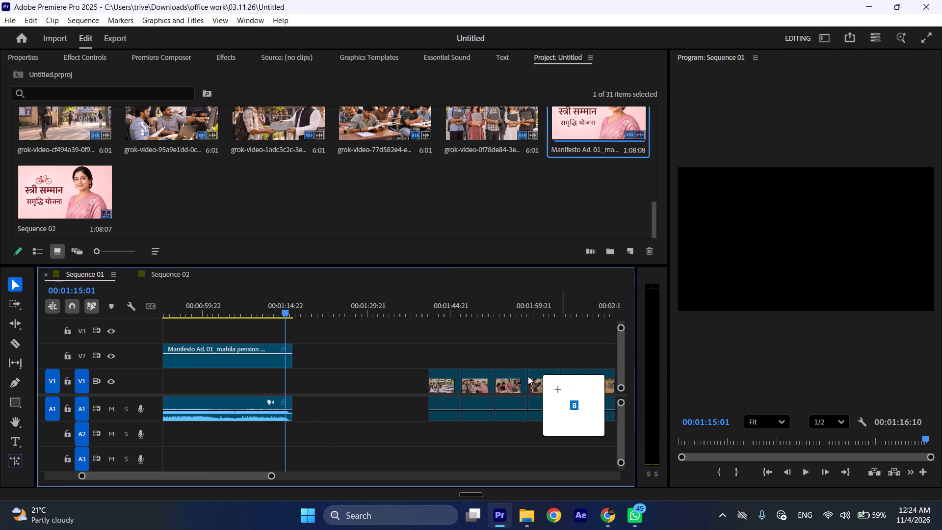
drag(528, 376, 475, 364)
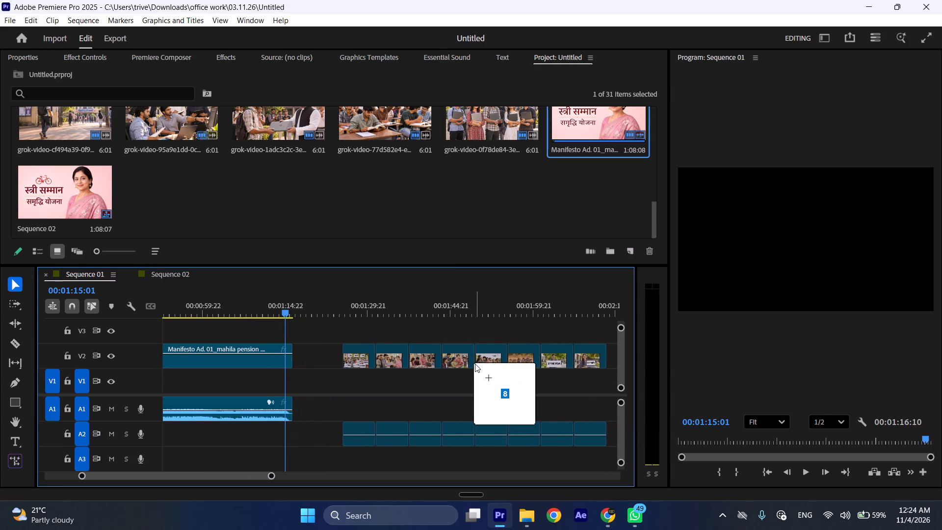
drag(475, 364, 474, 364)
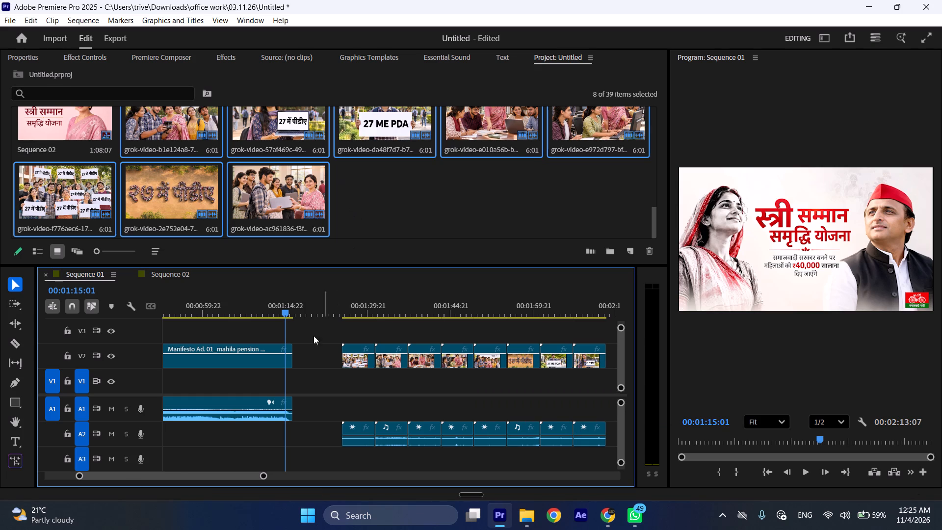
Scrub through the newly added clips and move the laptop distribution clip on V2 directly after the Manifesto Ad.
alt+scroll(312, 372, up, 5)
alt+scroll(311, 371, down, 13)
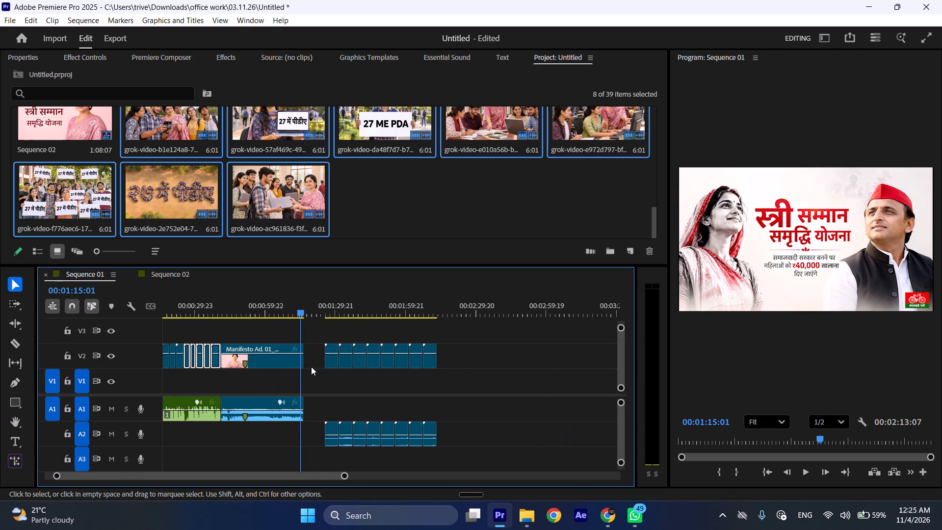
drag(317, 307, 368, 331)
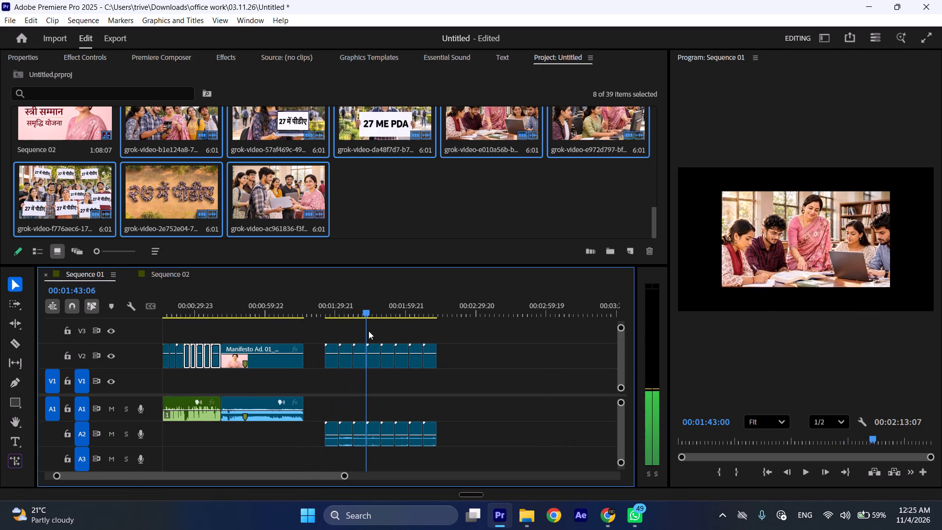
drag(368, 331, 394, 340)
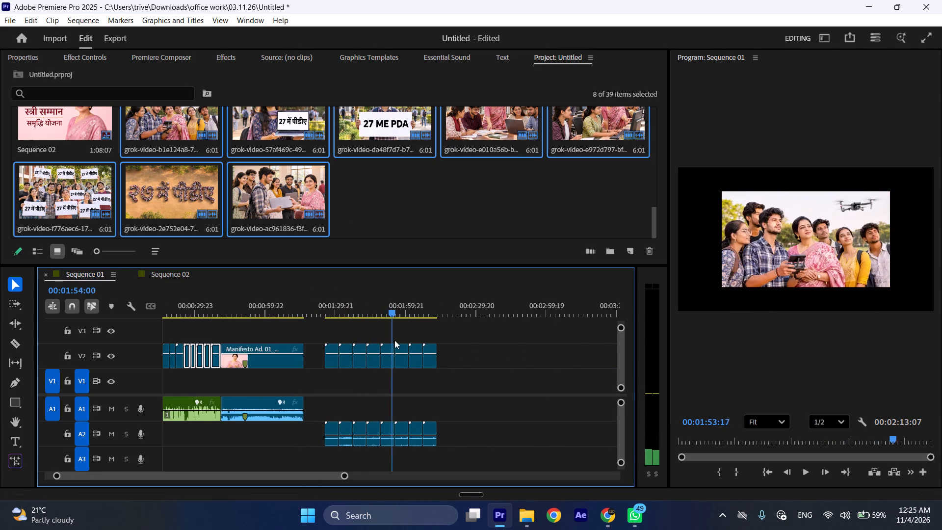
drag(394, 340, 431, 346)
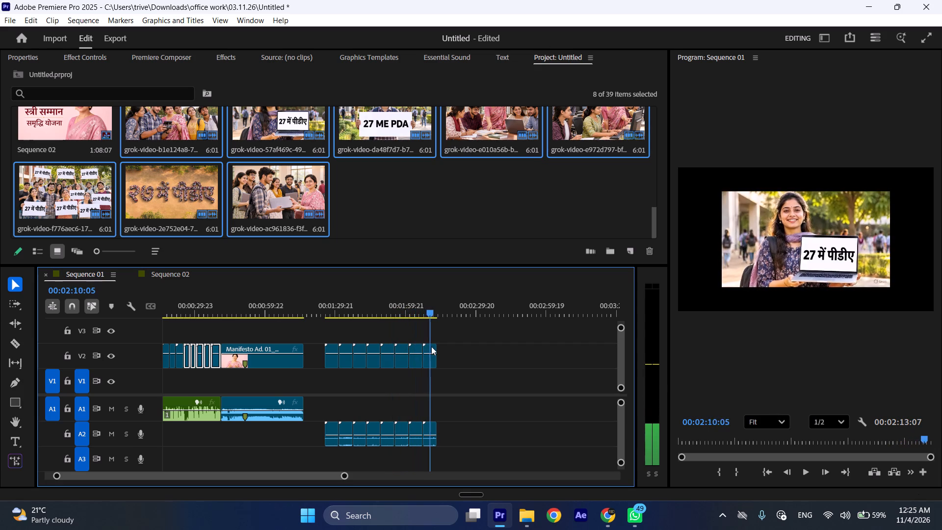
drag(431, 346, 345, 356)
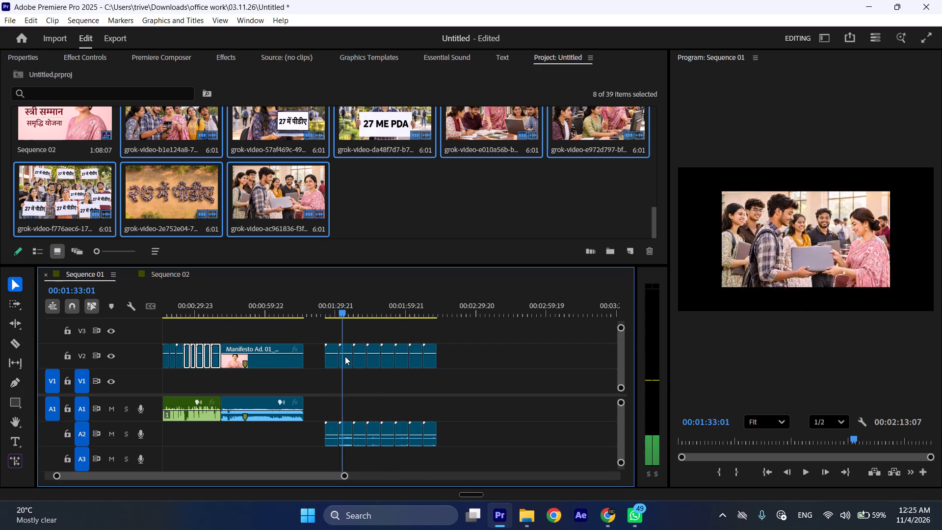
drag(345, 356, 343, 358)
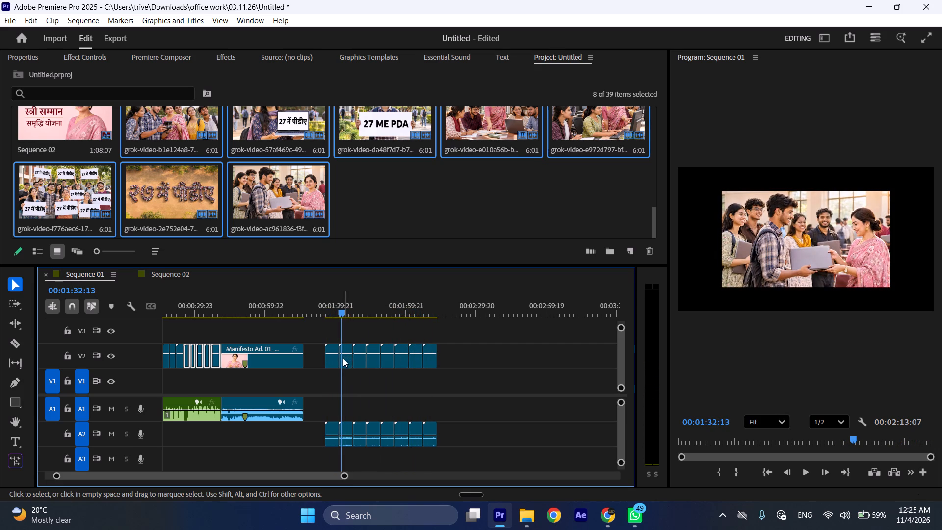
drag(346, 359, 314, 359)
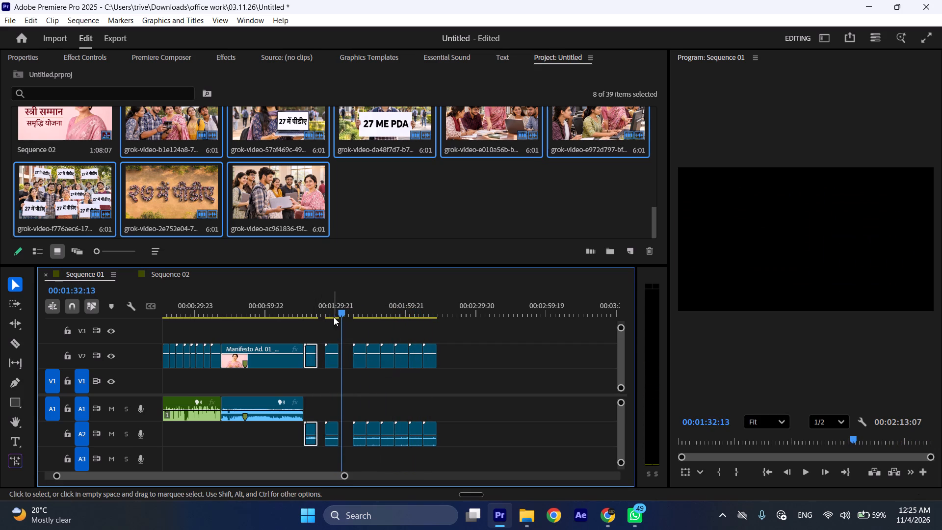
Move the crowd clip with the "27 में पीडीए" placards later on V2 so that it ends at 00:01:38:19.
drag(337, 312, 333, 319)
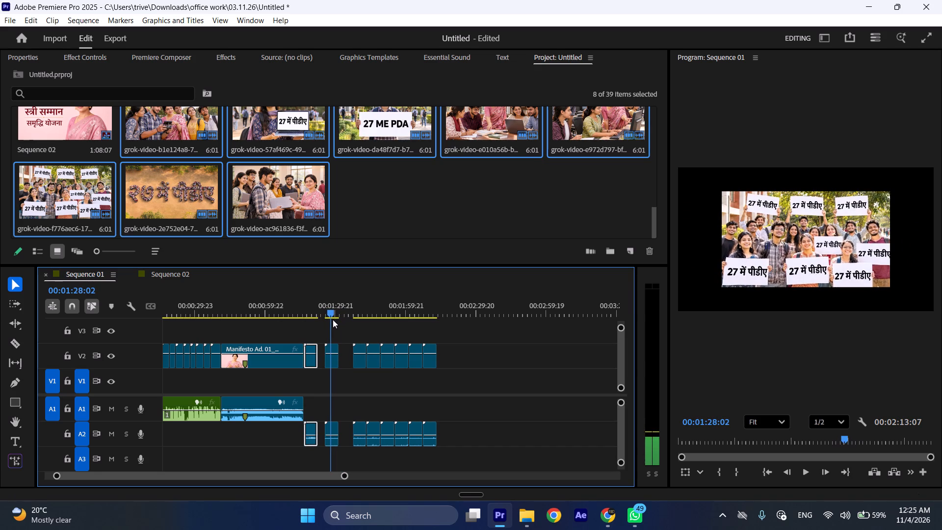
drag(333, 319, 333, 320)
drag(311, 360, 315, 345)
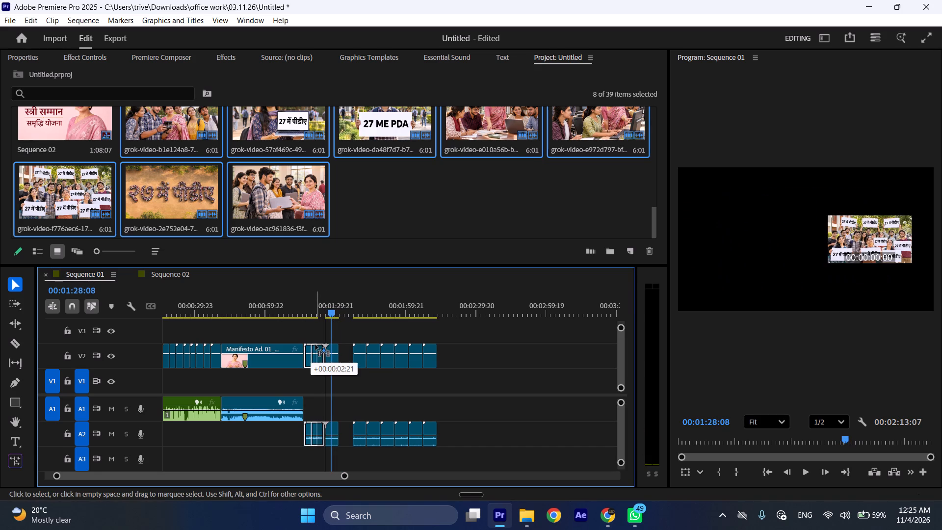
drag(315, 345, 312, 351)
drag(331, 312, 344, 320)
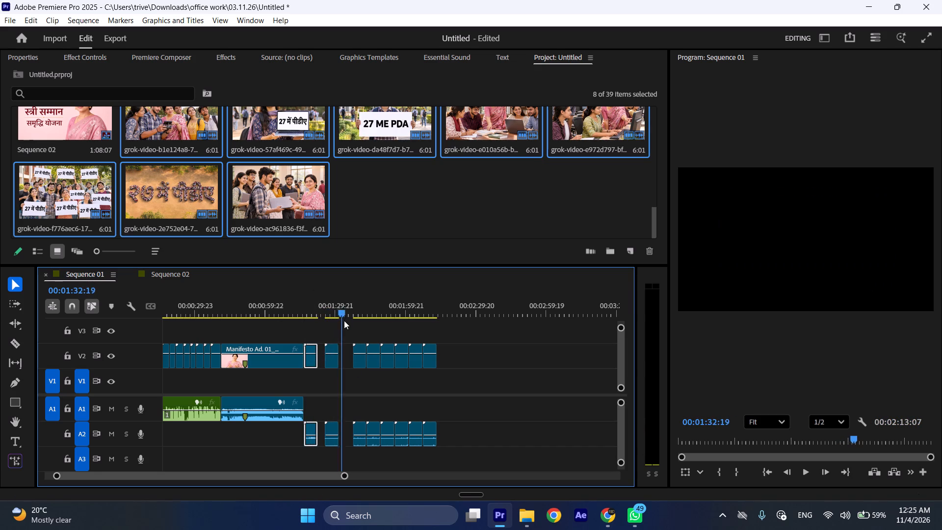
drag(344, 320, 356, 329)
drag(332, 358, 341, 360)
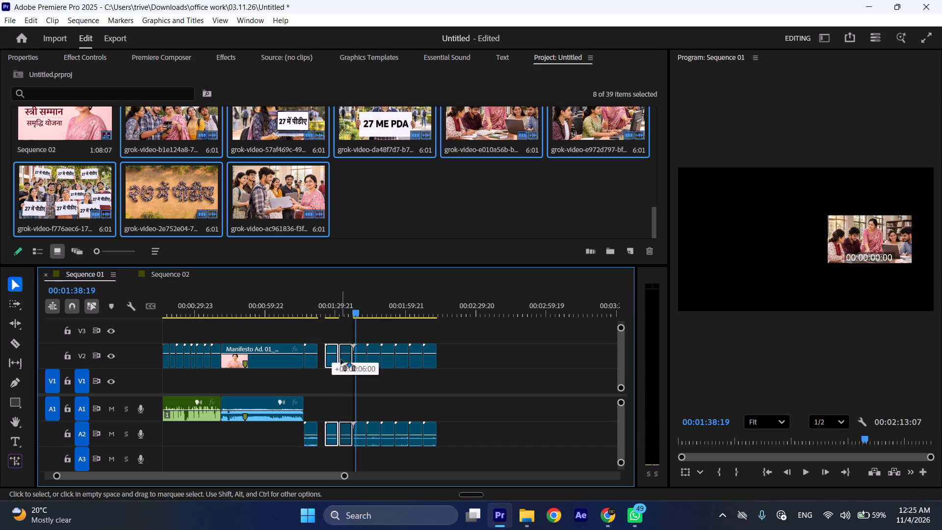
drag(341, 360, 347, 360)
Move the library study clip on V2 directly after the laptop distribution clip.
drag(361, 359, 337, 359)
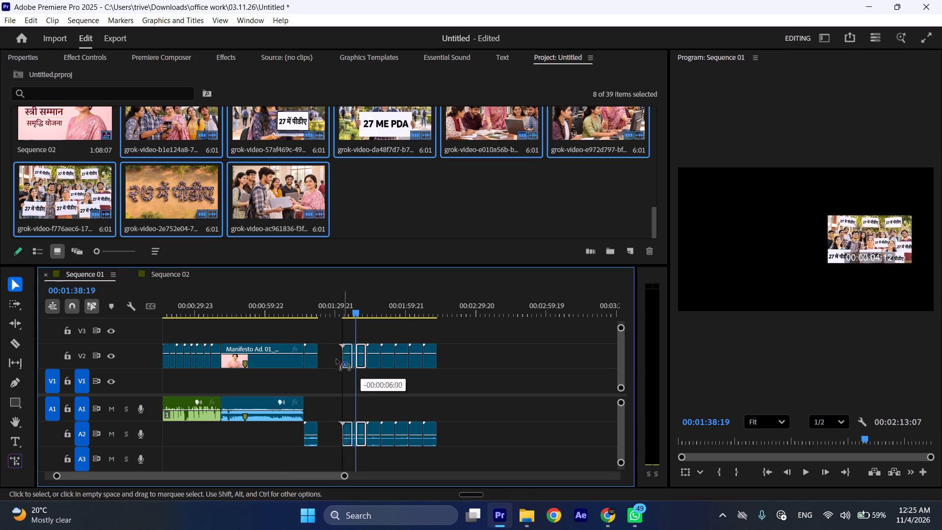
drag(337, 359, 325, 359)
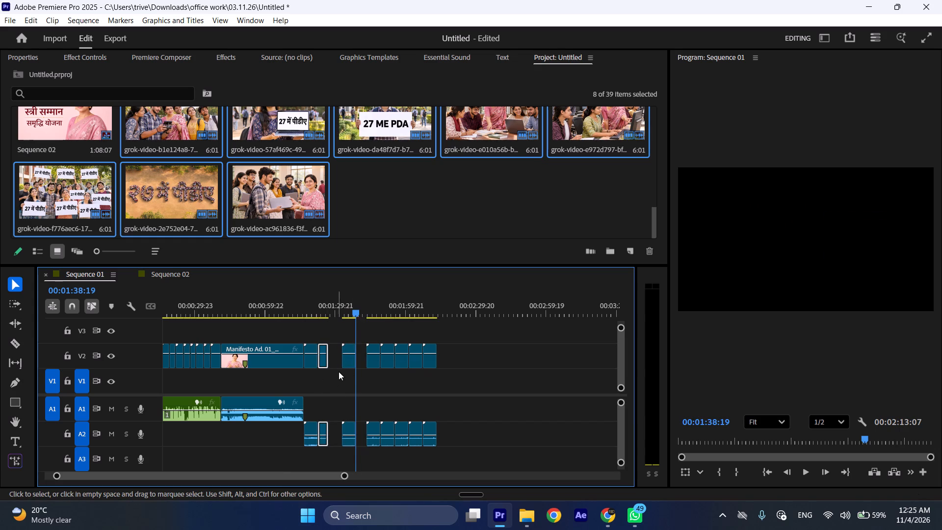
Move the crowd clip with the "27 में पीडीए" placards on V2 directly after the last clip of the sequence.
right_click(0, 529)
right_click(0, 529)
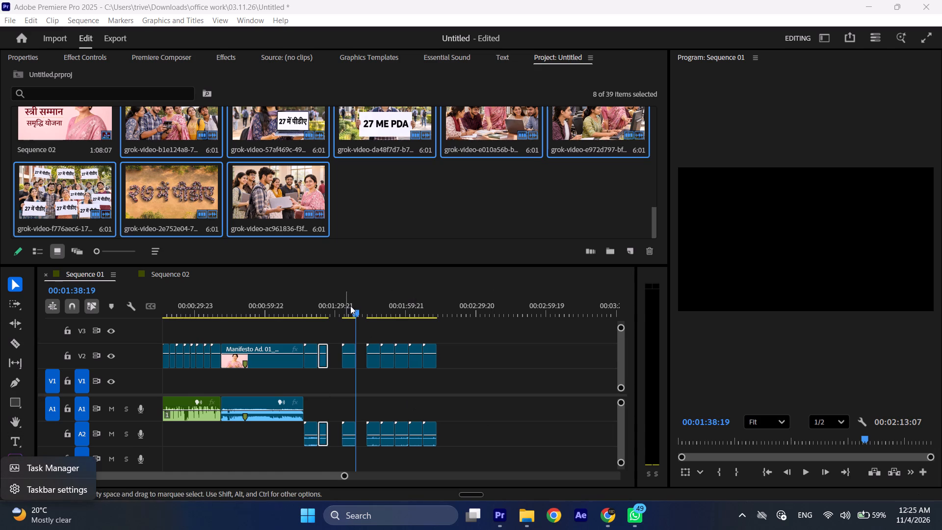
drag(359, 312, 349, 339)
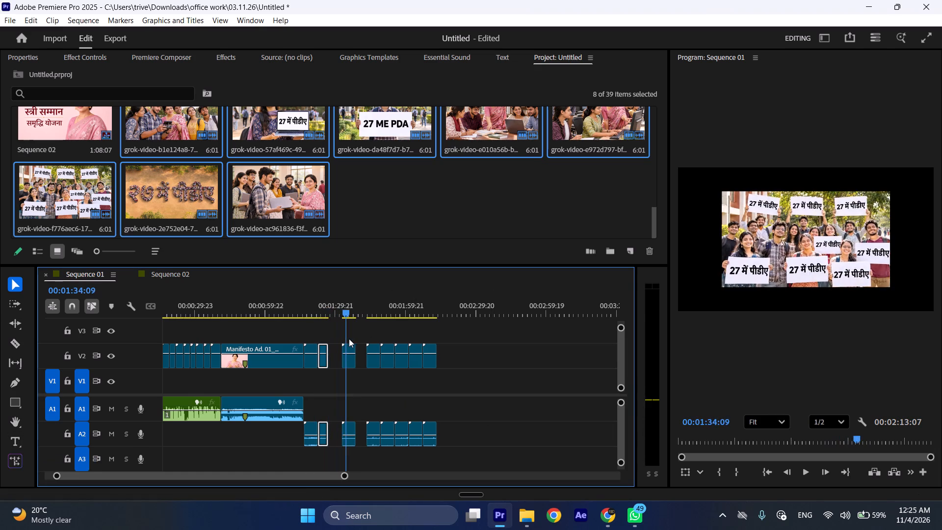
drag(349, 339, 375, 345)
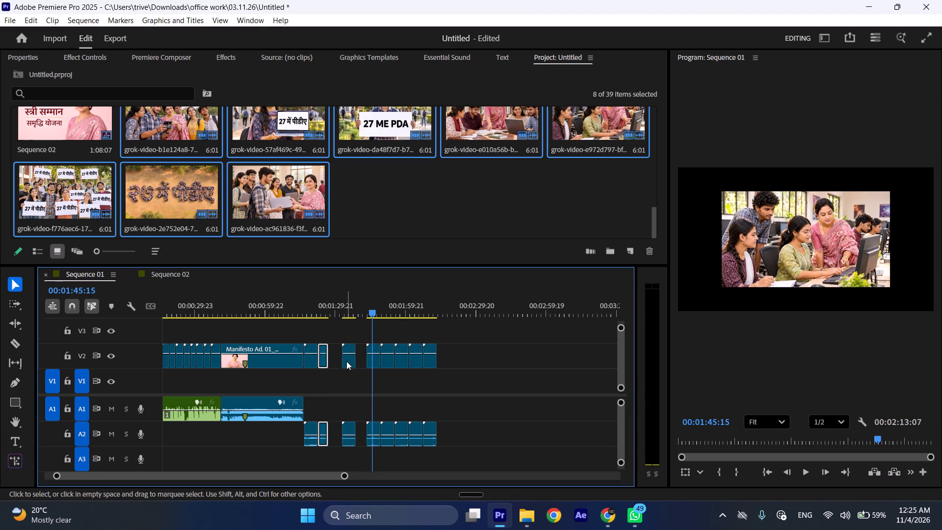
drag(346, 361, 444, 361)
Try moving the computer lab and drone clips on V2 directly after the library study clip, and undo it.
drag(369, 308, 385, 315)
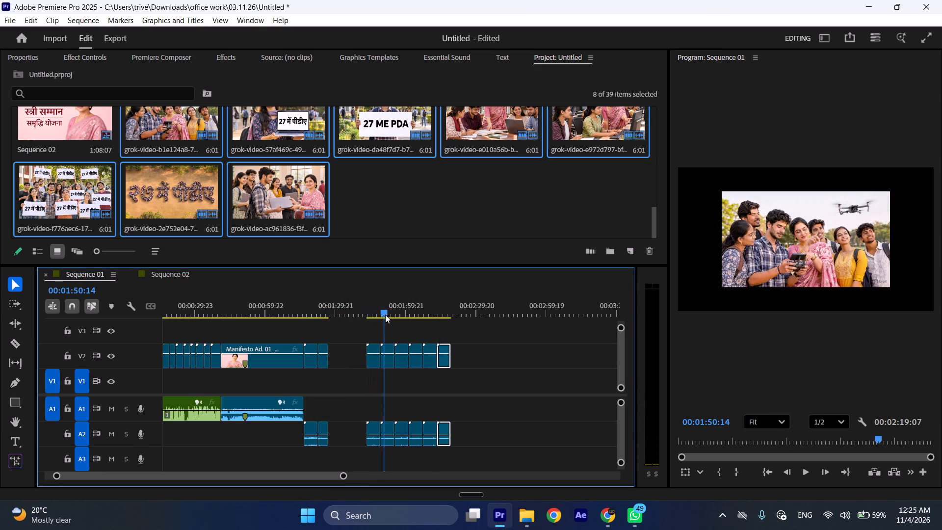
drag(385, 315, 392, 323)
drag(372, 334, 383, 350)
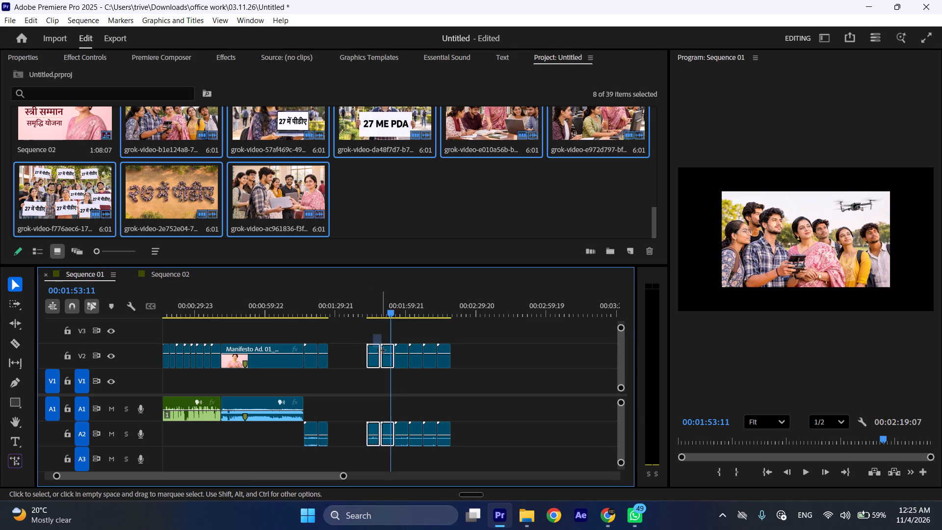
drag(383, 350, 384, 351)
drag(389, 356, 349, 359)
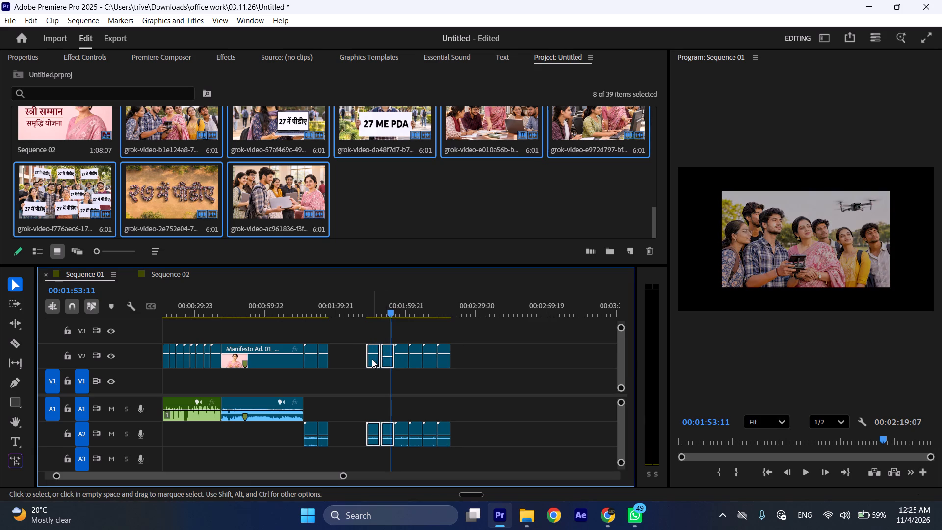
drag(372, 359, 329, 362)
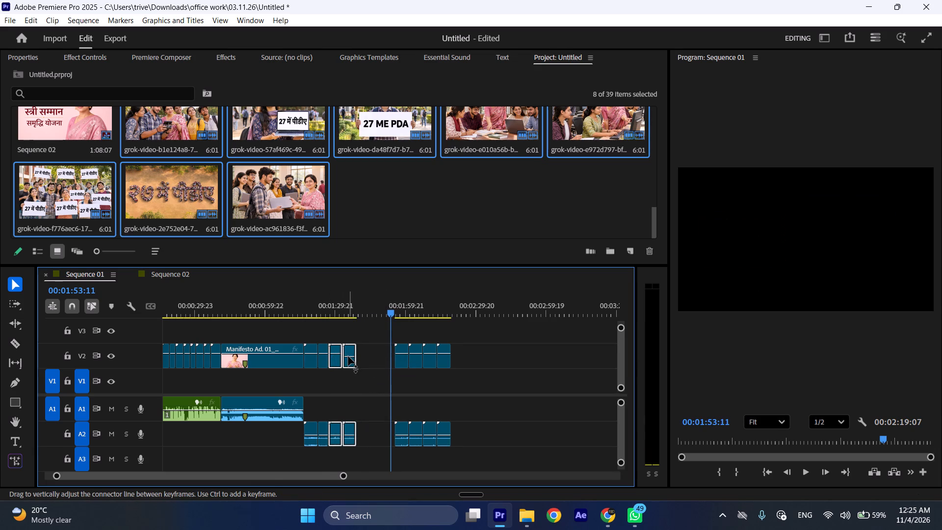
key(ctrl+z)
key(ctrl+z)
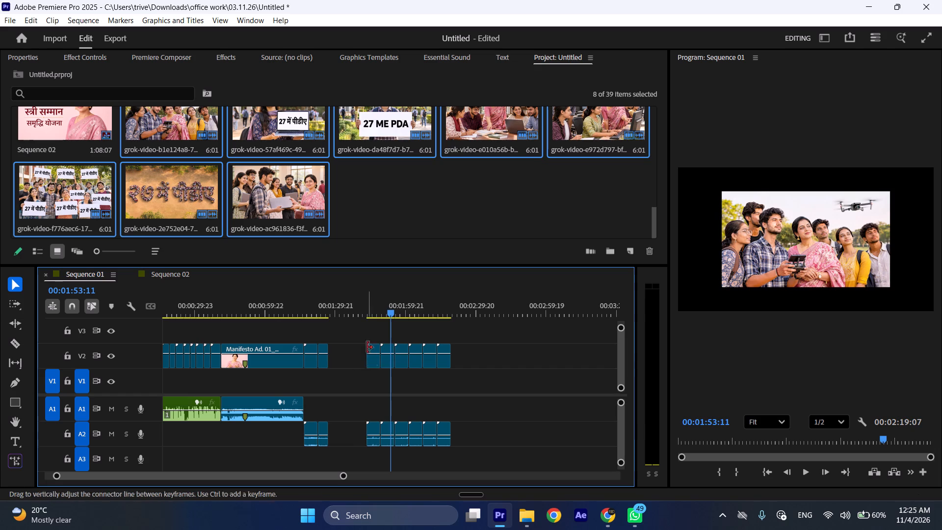
Move the computer lab and drone clips together on V2 directly after the library study clip.
drag(358, 331, 386, 366)
drag(374, 362, 337, 361)
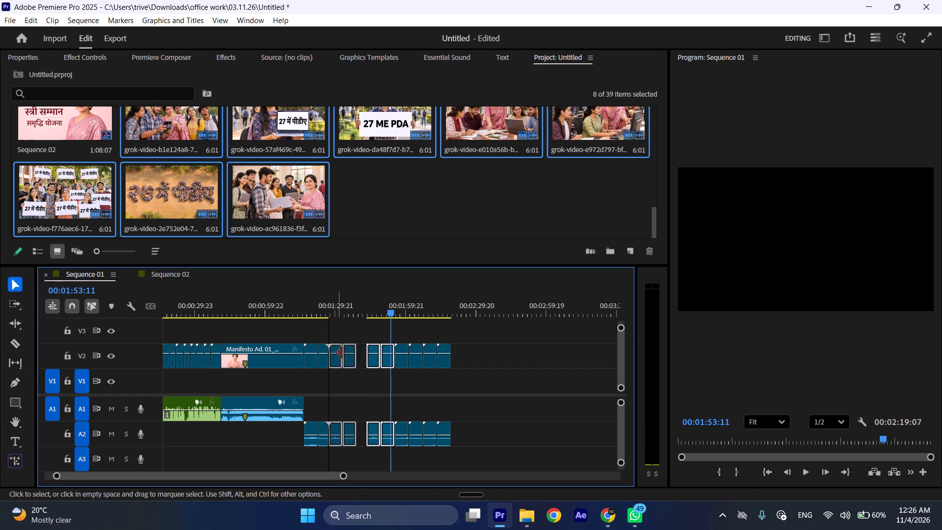
Move the three "27" sign clips on V2 directly after the drone clip, ahead of the aerial lettering clip.
drag(336, 305, 421, 336)
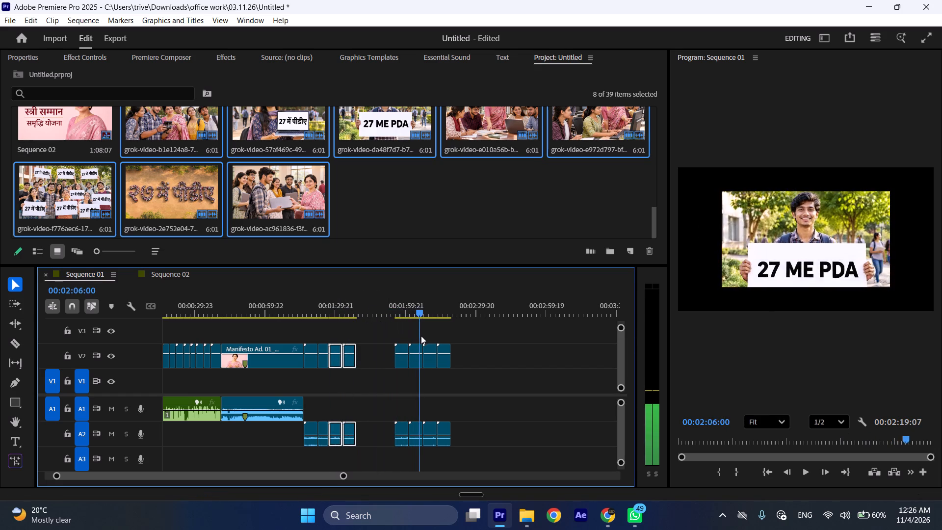
drag(421, 336, 430, 353)
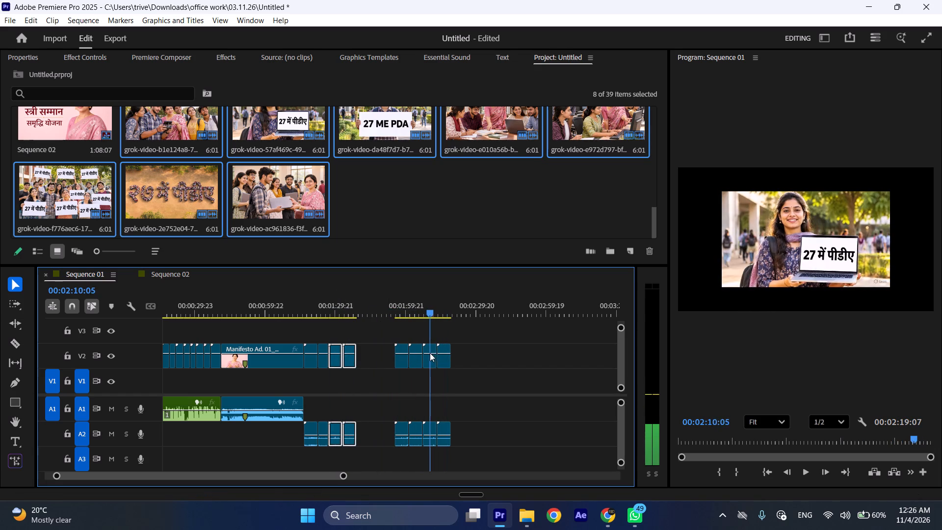
drag(430, 353, 427, 354)
drag(412, 336, 448, 358)
drag(445, 361, 388, 360)
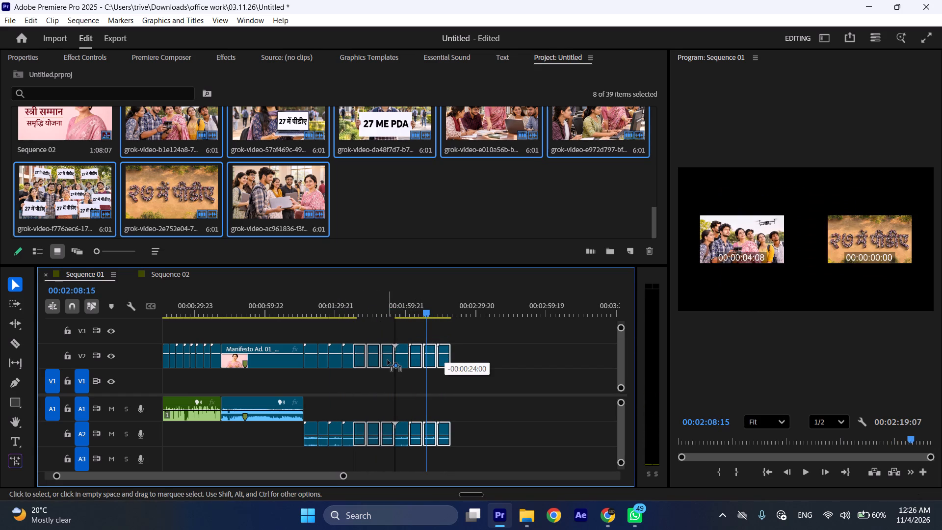
drag(388, 360, 391, 359)
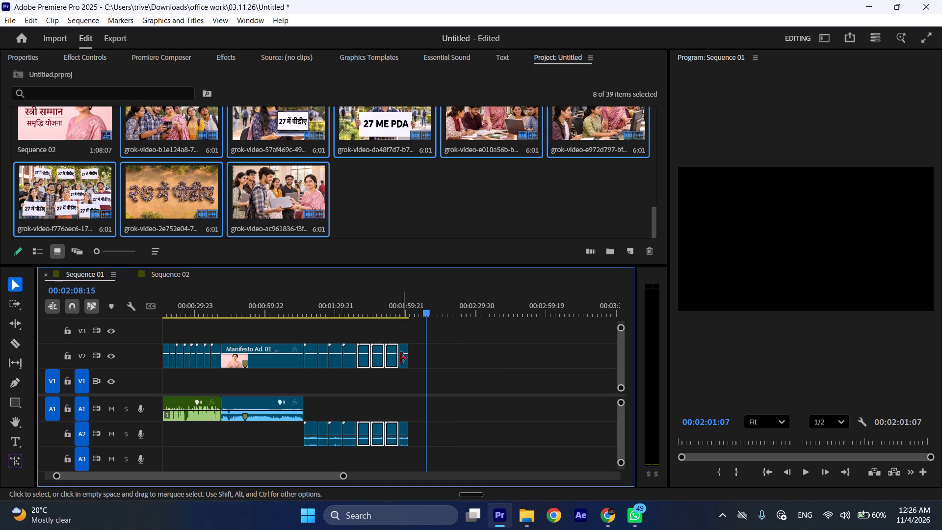
Move all eight new campus clips from V2 up to V3, overlapping the latter part of the Manifesto Ad.
drag(406, 307, 336, 343)
drag(311, 330, 420, 366)
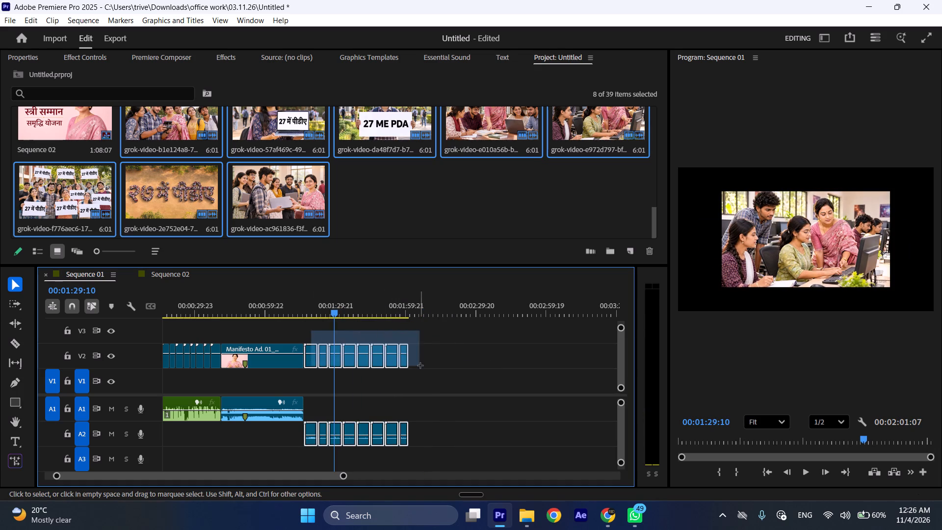
drag(420, 366, 423, 366)
drag(404, 360, 396, 339)
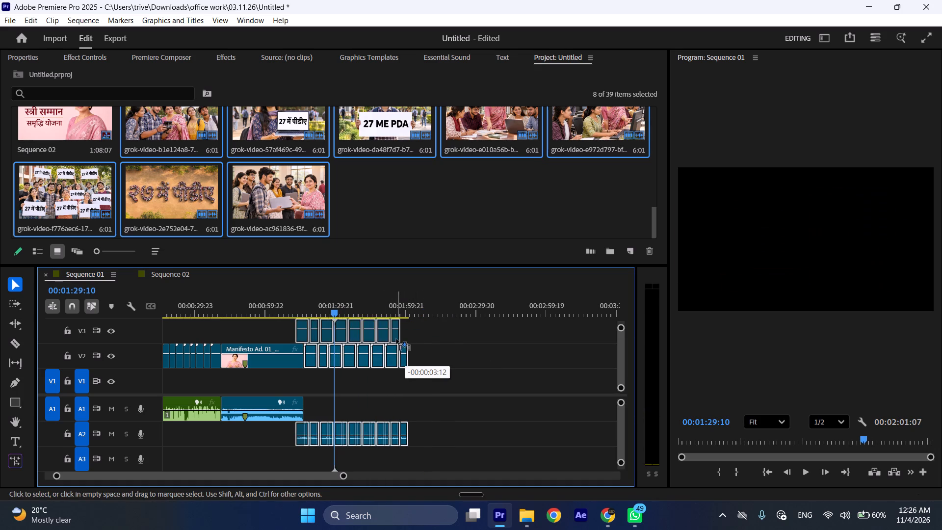
drag(396, 339, 348, 342)
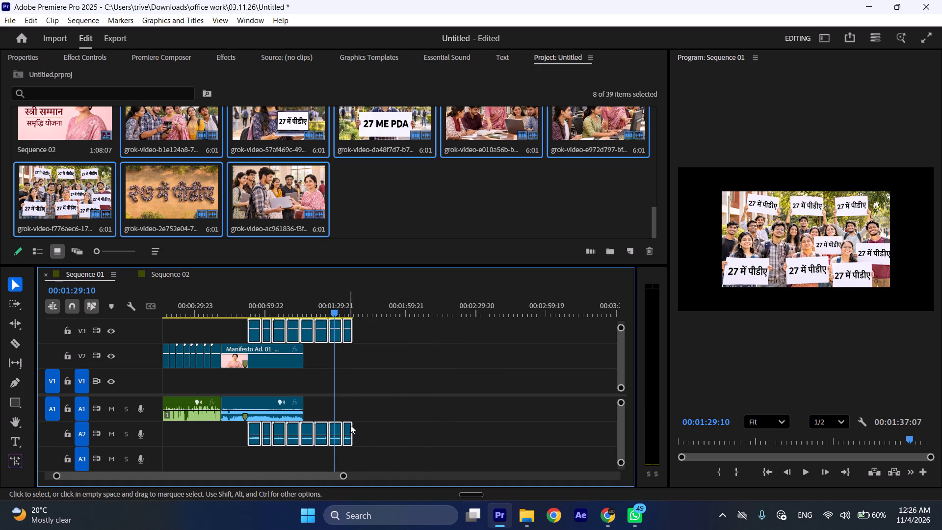
Unlink the eight V3 clips from their audio and delete their audio clips on A2.
right_click(320, 336)
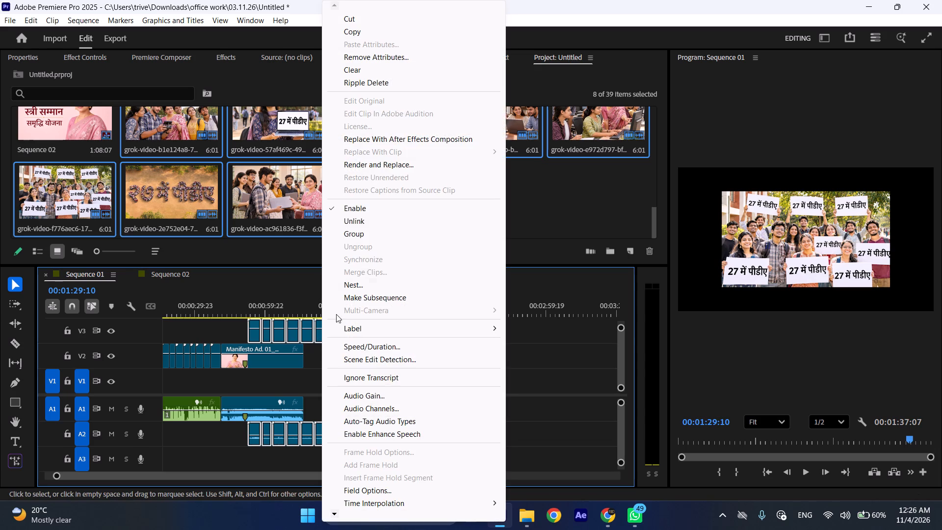
click(340, 220)
drag(395, 443, 244, 444)
key(BackSpace)
Move the eight V3 clips 00:00:01:13 earlier so the first one starts at the Manifesto Ad's marker.
alt+scroll(262, 343, up, 14)
drag(268, 333, 470, 352)
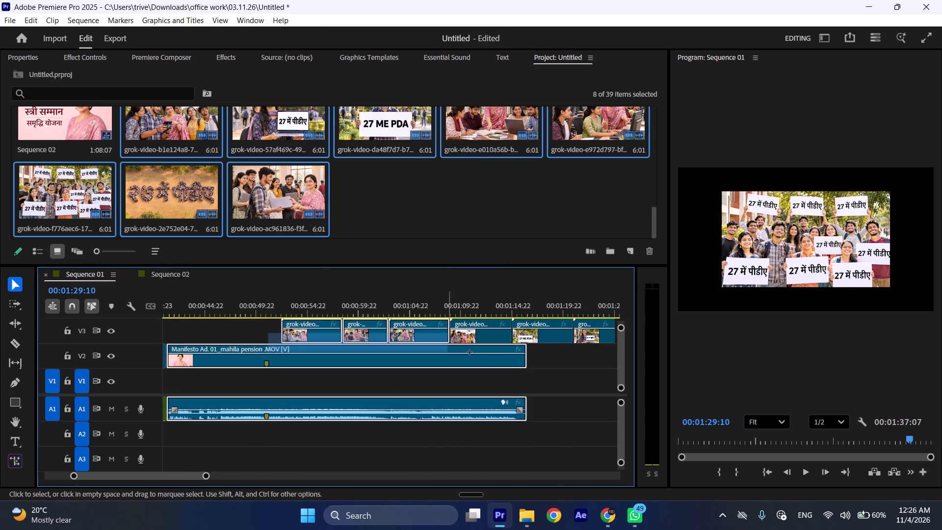
drag(470, 352, 541, 339)
drag(497, 334, 482, 334)
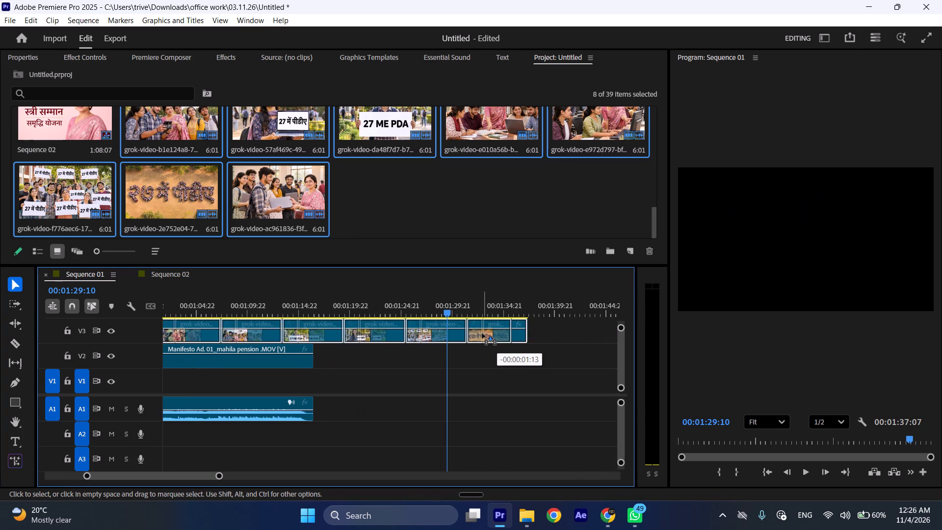
drag(482, 334, 481, 334)
drag(191, 304, 362, 347)
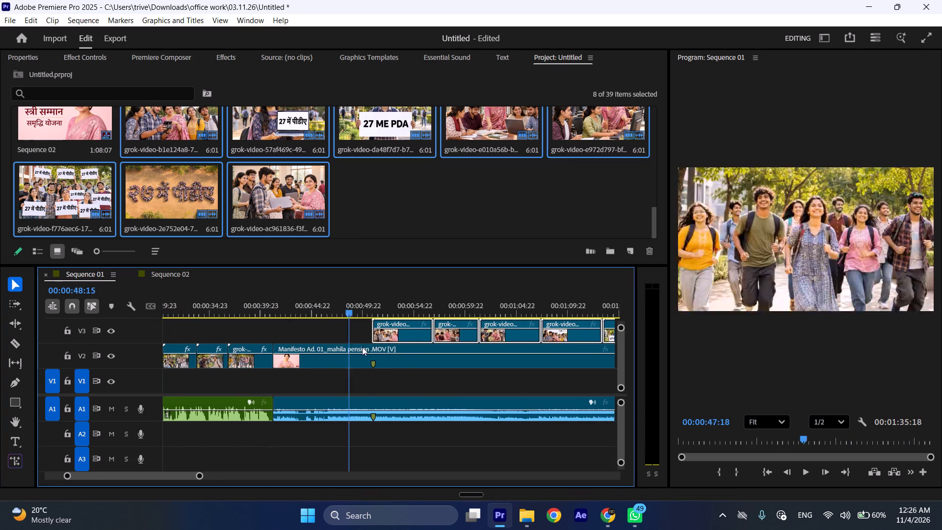
drag(362, 347, 393, 353)
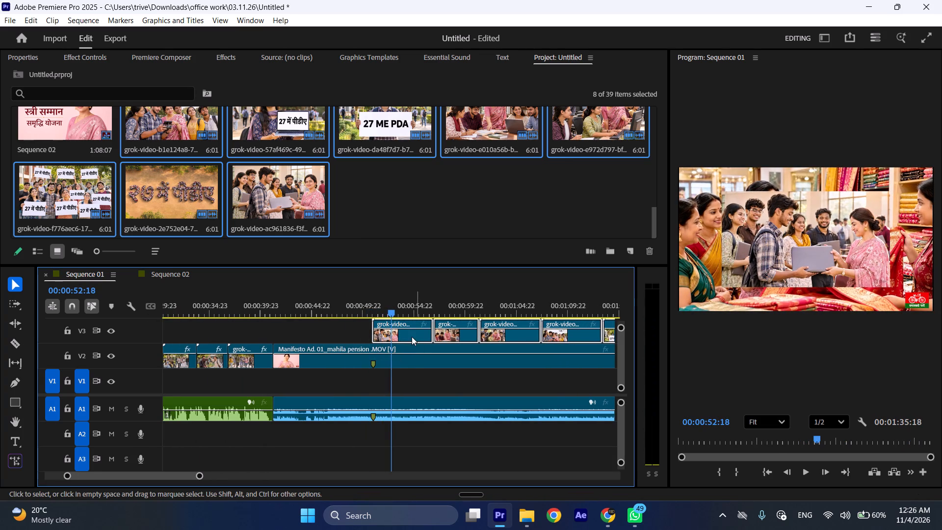
click(571, 383)
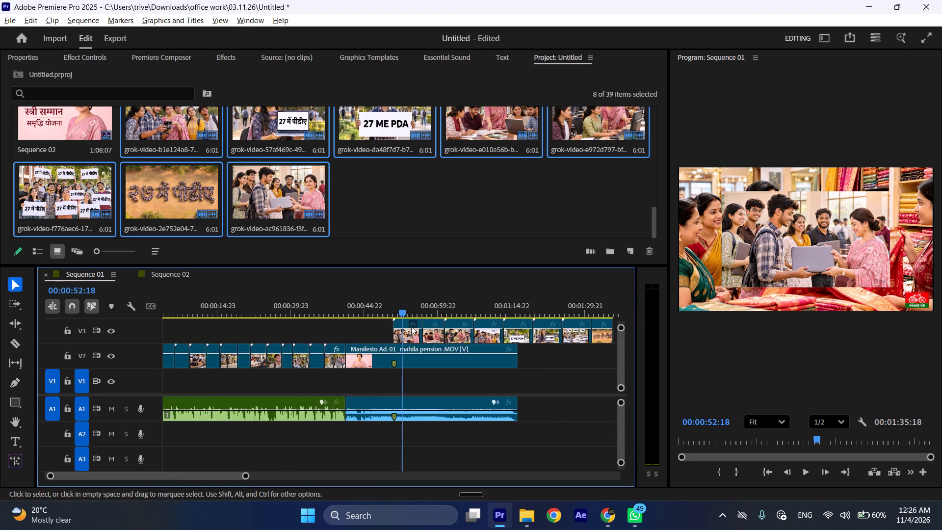
alt+scroll(411, 331, down, 5)
drag(288, 329, 495, 333)
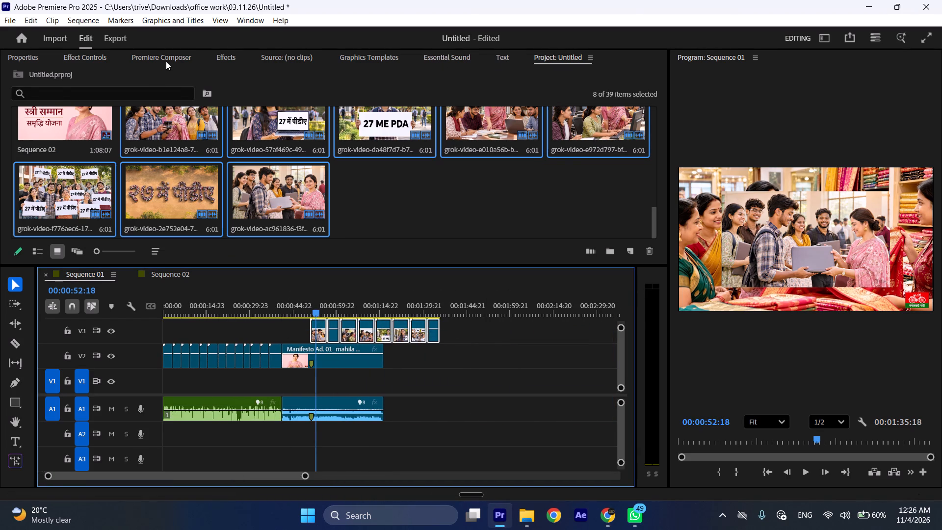
click(20, 58)
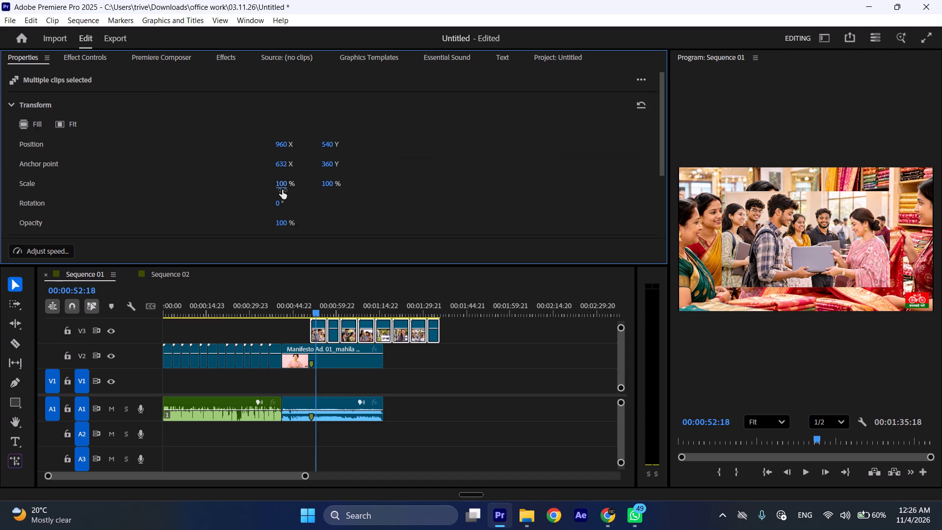
drag(279, 185, 315, 193)
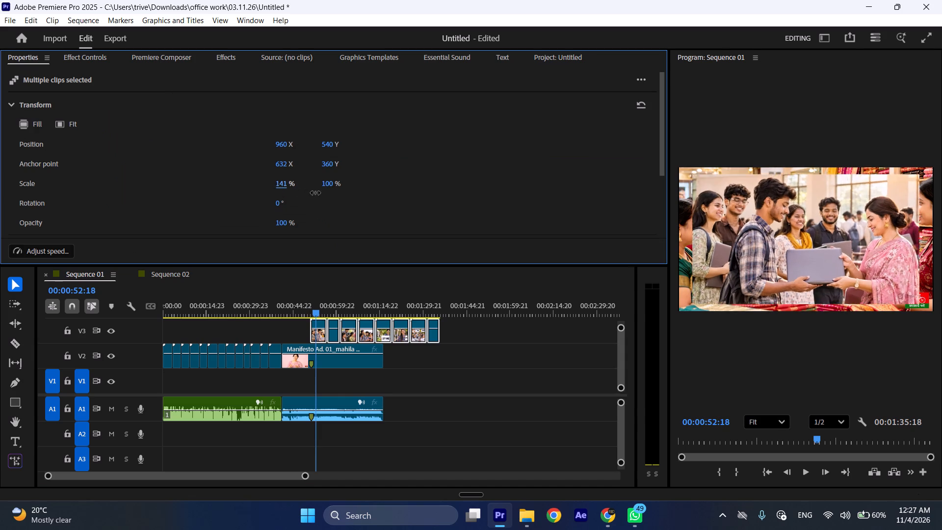
drag(315, 193, 335, 198)
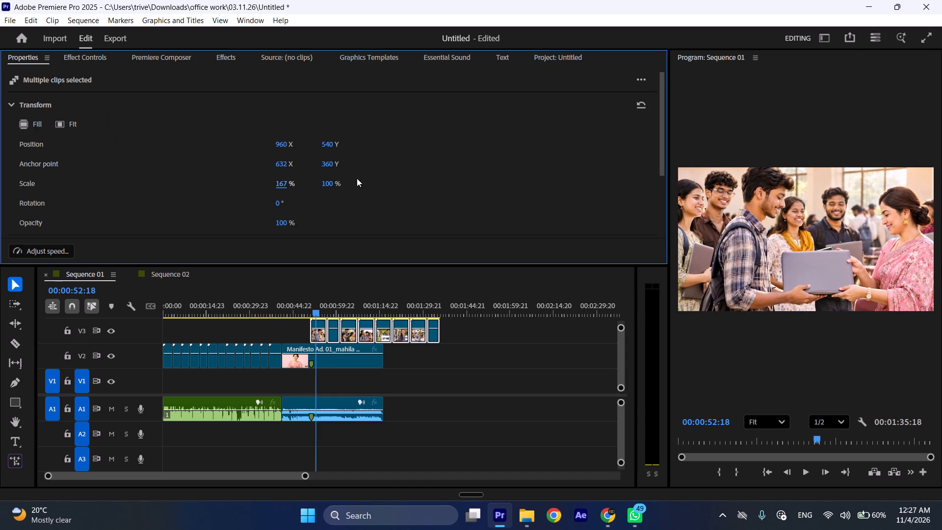
Set the vertical position of all eight V3 clips to 575.
drag(328, 142, 364, 158)
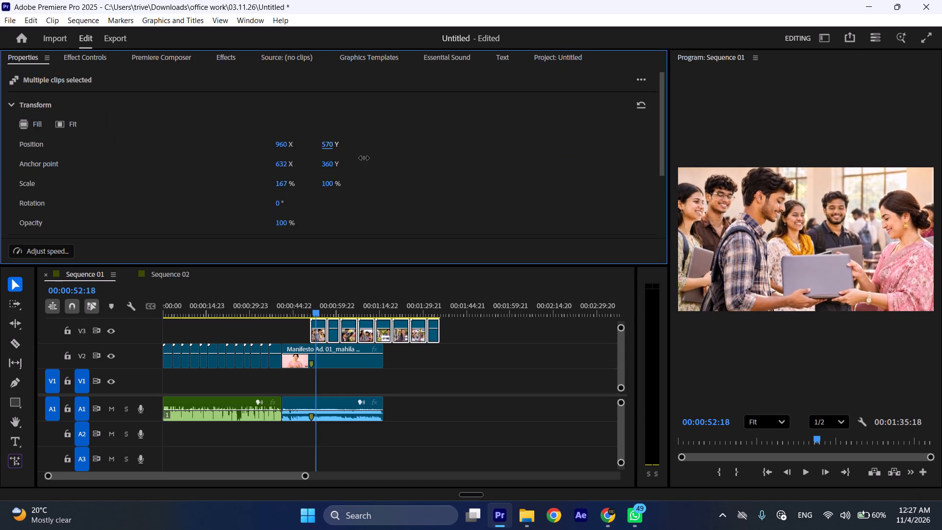
drag(364, 158, 370, 160)
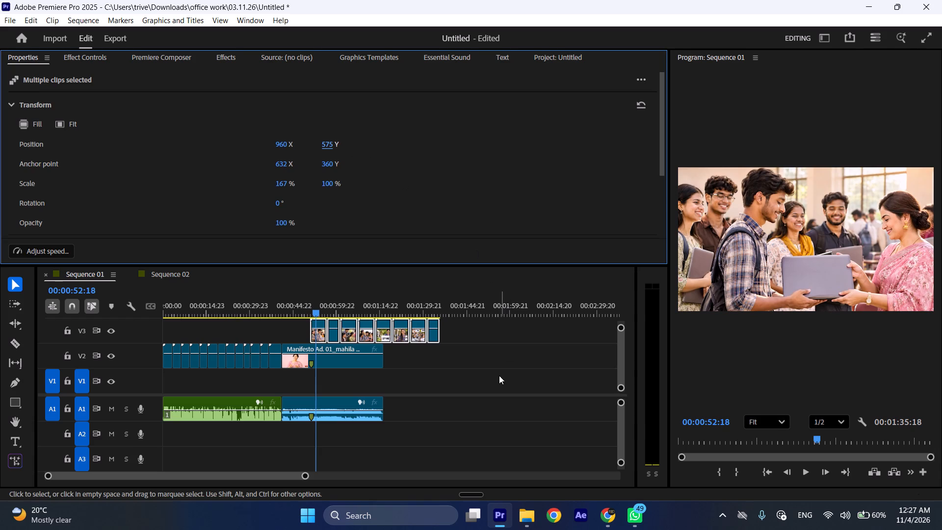
Shorten the first two V3 clips by about 2.4 seconds each and the third by about 3.5 seconds, closing the gap after each.
click(499, 375)
alt+scroll(314, 331, up, 9)
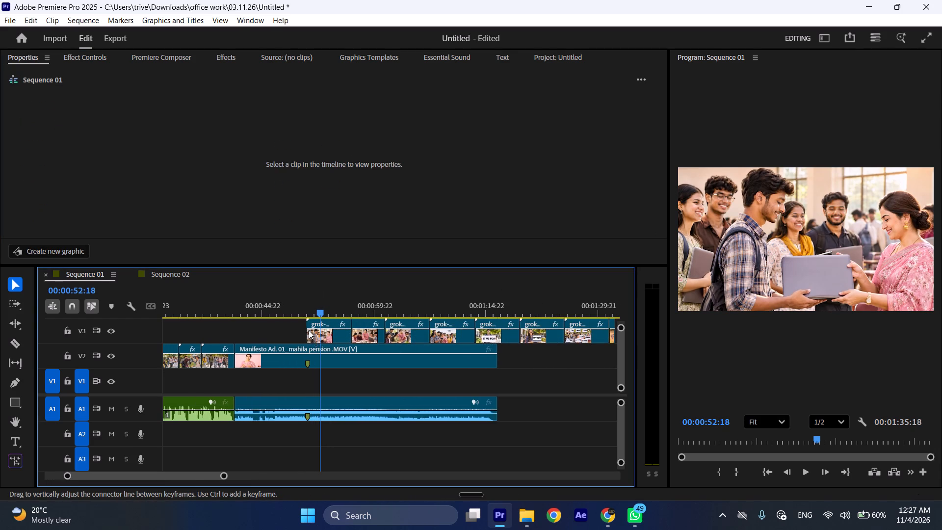
click(350, 330)
drag(351, 324, 343, 324)
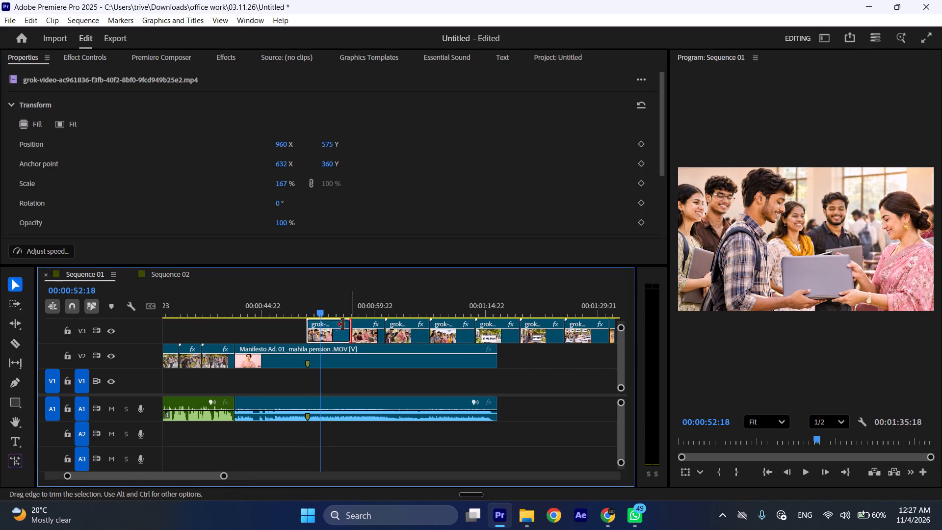
drag(343, 324, 333, 327)
click(342, 327)
key(BackSpace)
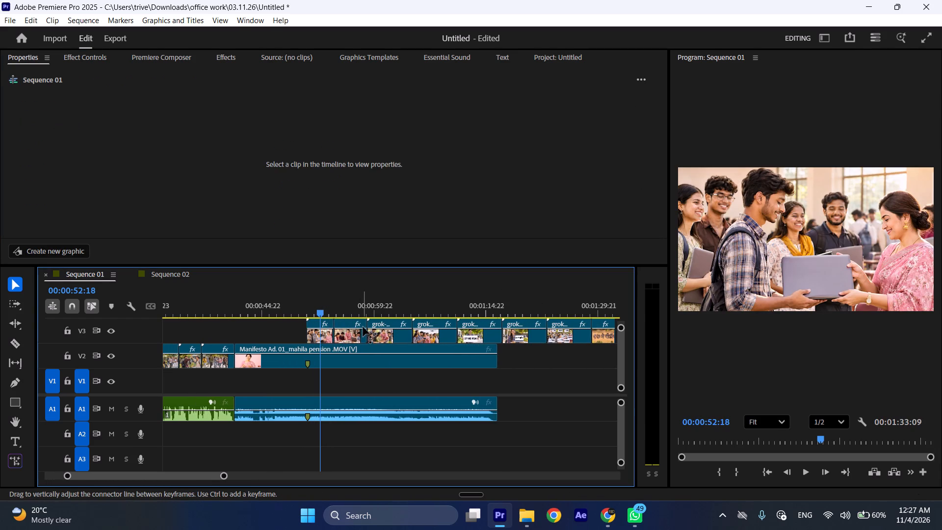
drag(366, 324, 348, 331)
click(356, 328)
key(BackSpace)
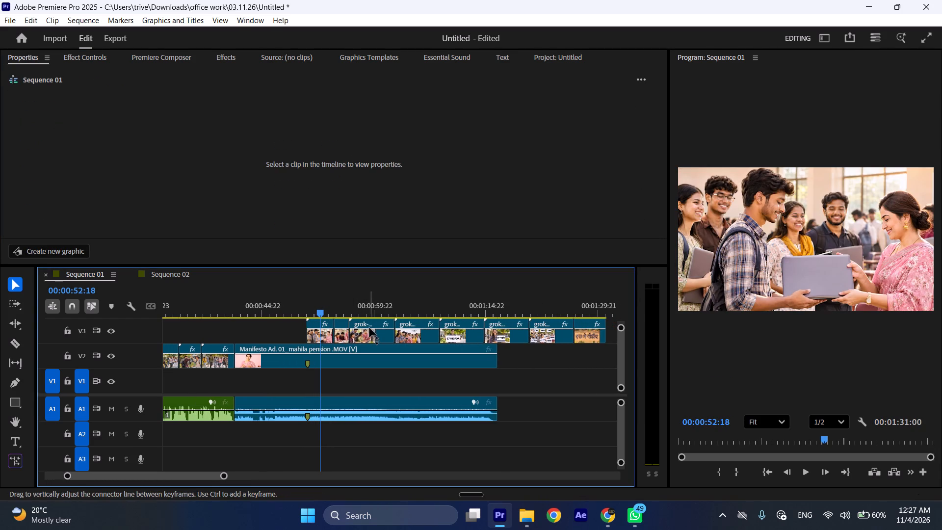
drag(392, 324, 366, 332)
click(380, 326)
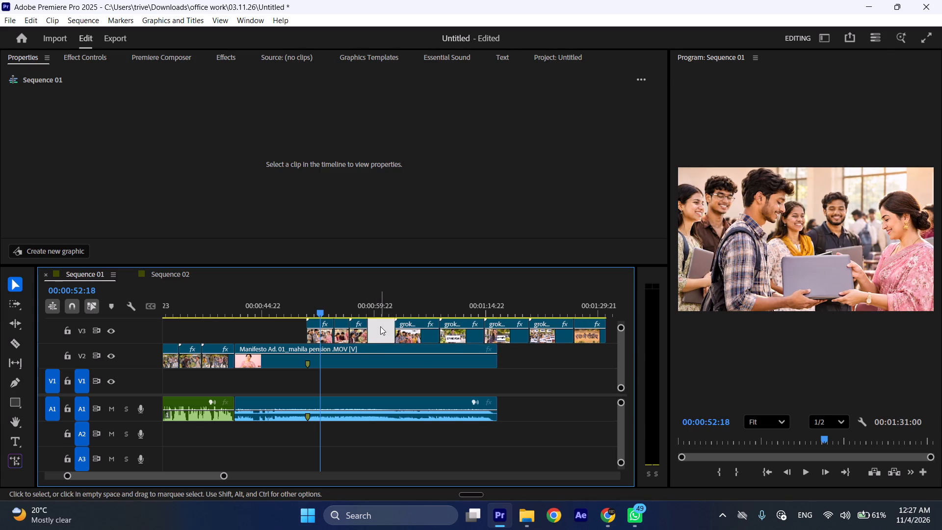
key(BackSpace)
Trim the ends of the fourth through seventh V3 clips and close each gap, so the last clip ends at 00:01:16:21.
drag(412, 325, 388, 335)
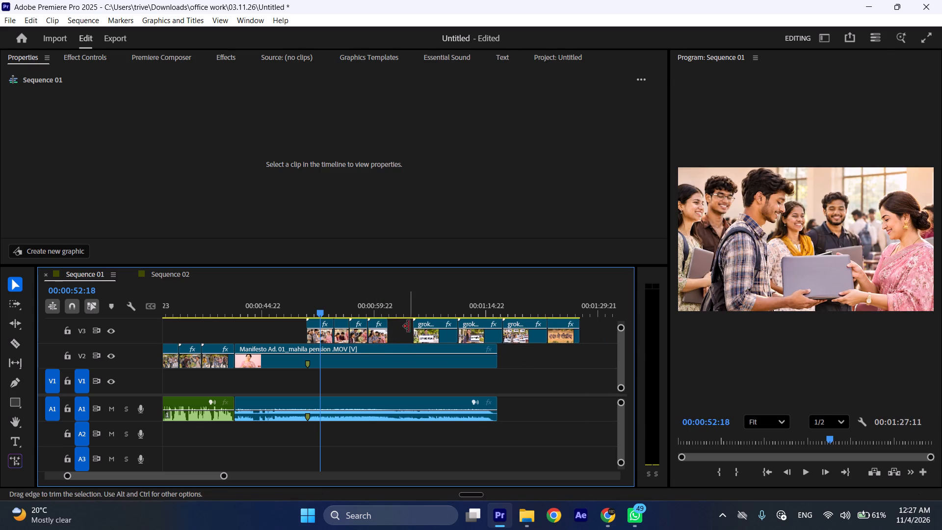
click(409, 326)
click(402, 327)
key(BackSpace)
drag(432, 325, 417, 331)
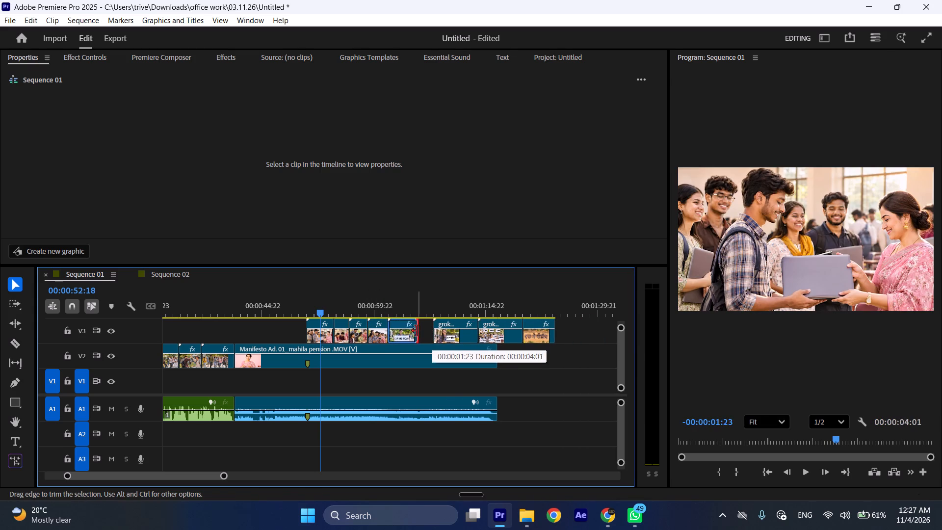
drag(417, 331, 410, 334)
click(420, 330)
key(BackSpace)
drag(452, 323, 438, 330)
click(450, 327)
key(BackSpace)
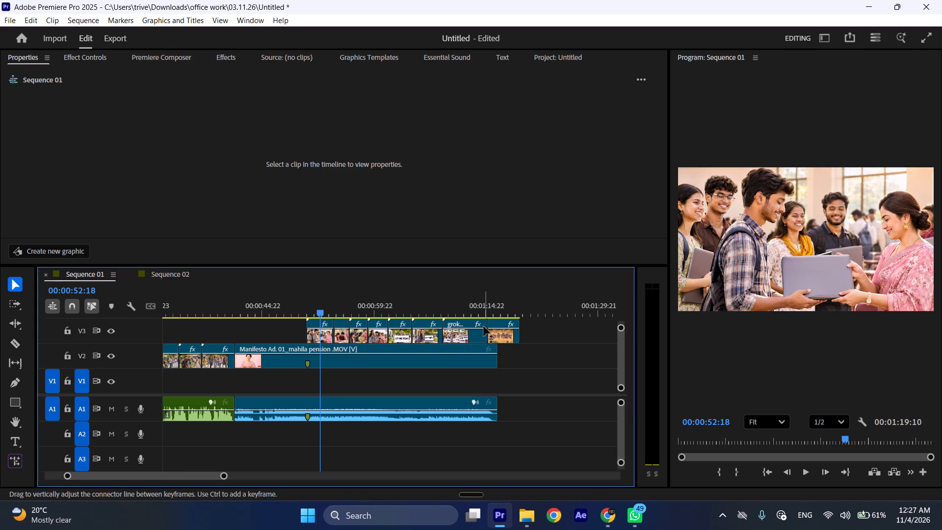
drag(487, 325, 468, 330)
click(479, 328)
key(BackSpace)
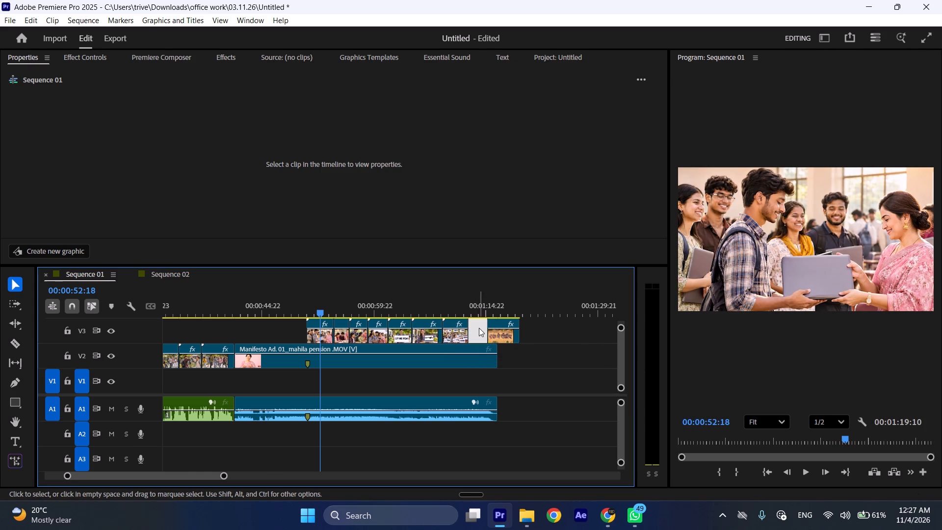
Trim the end of the last V3 clip to 00:01:16:10, level with the end of the Manifesto Ad clip.
drag(500, 326, 499, 326)
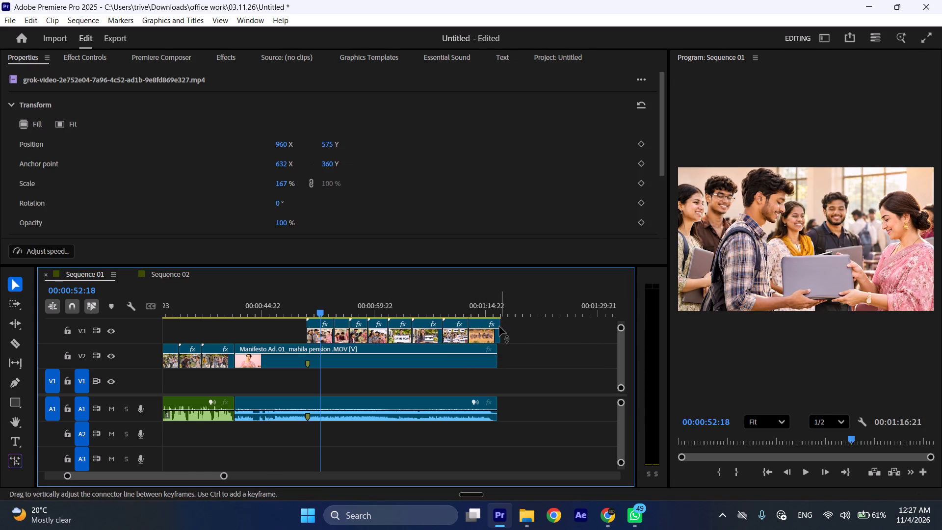
drag(499, 326, 494, 328)
key(ctrl+z)
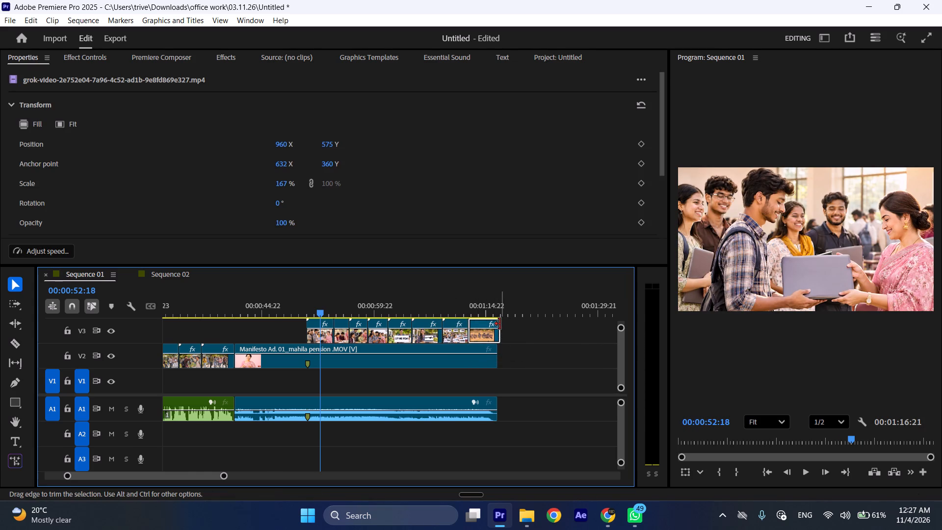
drag(500, 324, 493, 326)
Preview the trimmed V3 clips over the Manifesto Ad through to the end of the sequence, and save the project.
drag(448, 311, 302, 320)
key(space)
key(ctrl+s)
key(space)
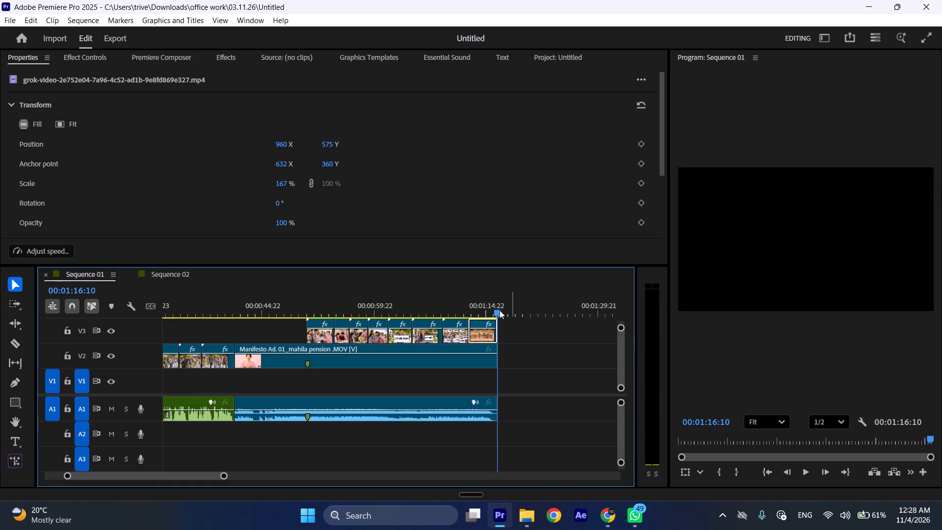
drag(454, 313, 377, 335)
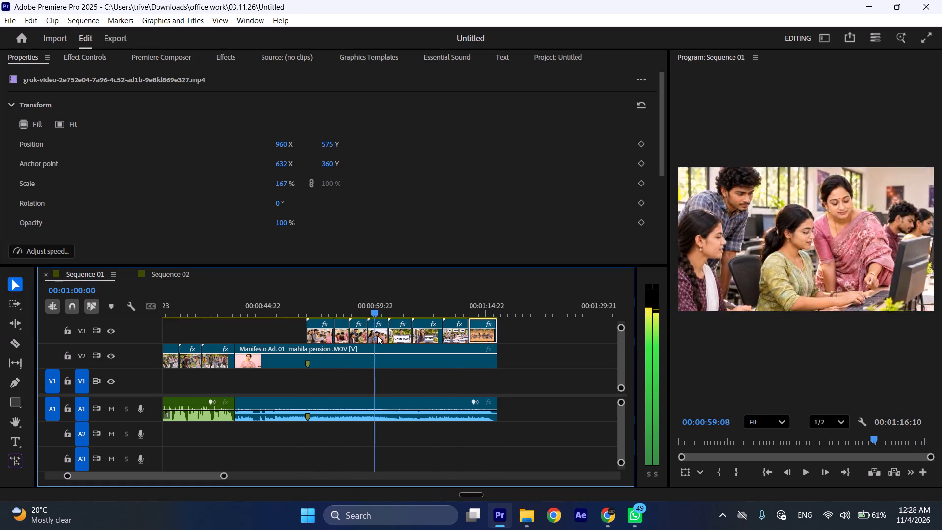
drag(377, 335, 486, 341)
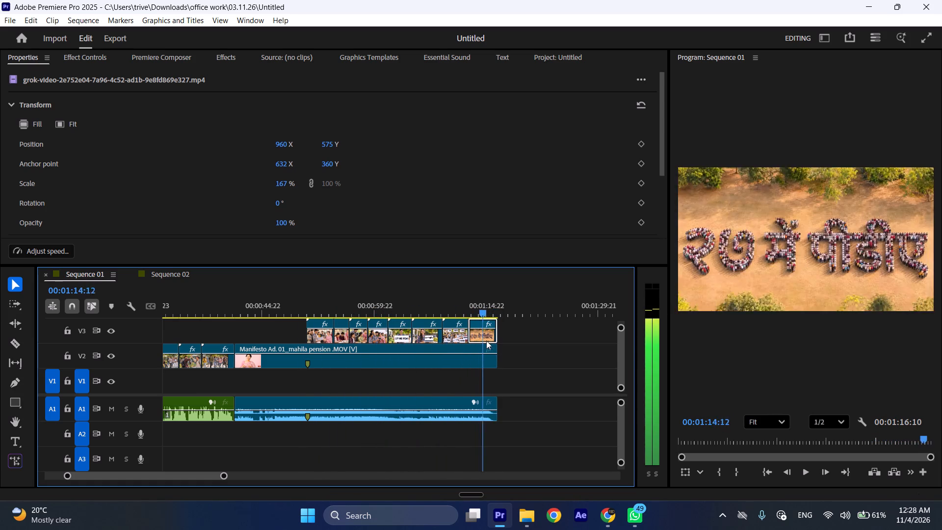
drag(486, 341, 363, 346)
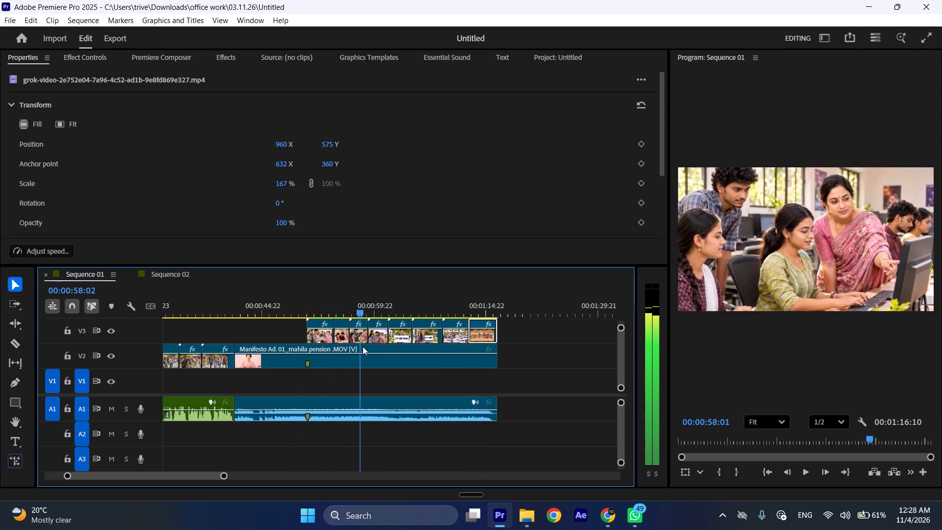
drag(363, 346, 300, 361)
key(ctrl+s)
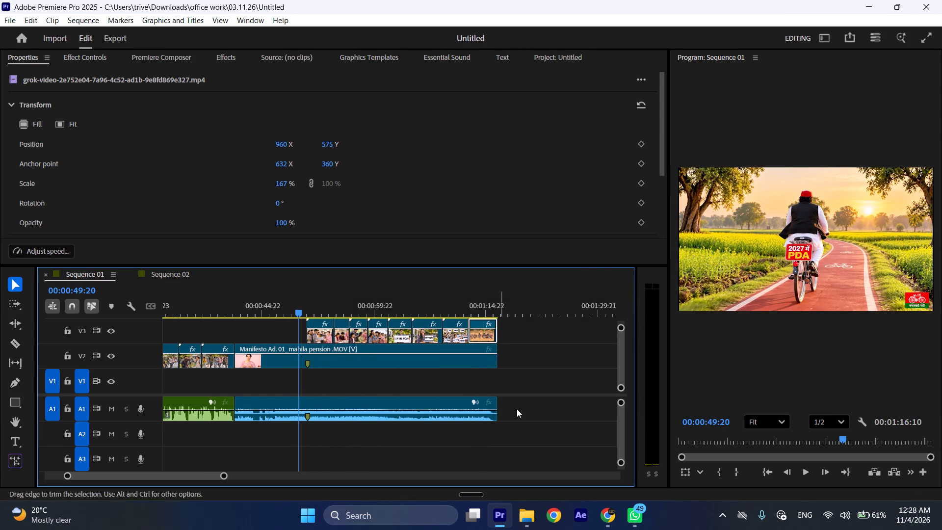
alt+scroll(592, 408, up, 4)
alt+scroll(592, 408, down, 8)
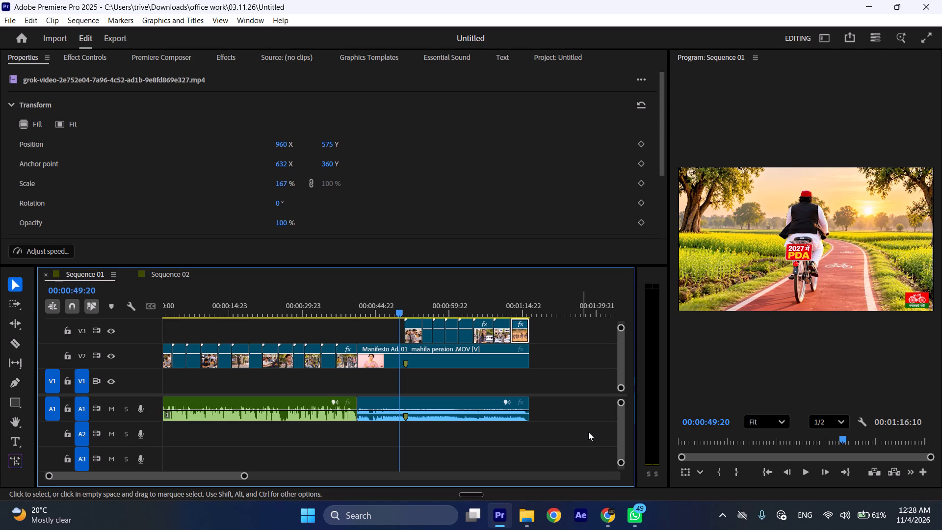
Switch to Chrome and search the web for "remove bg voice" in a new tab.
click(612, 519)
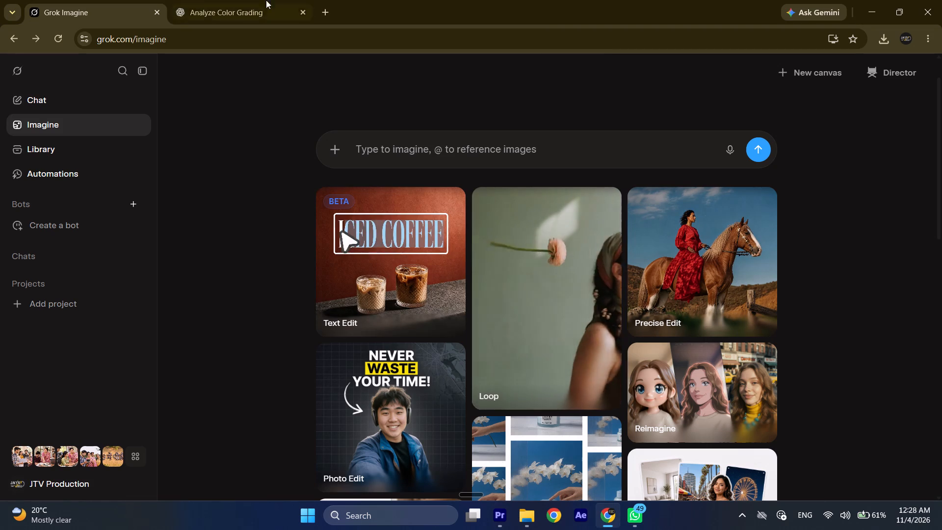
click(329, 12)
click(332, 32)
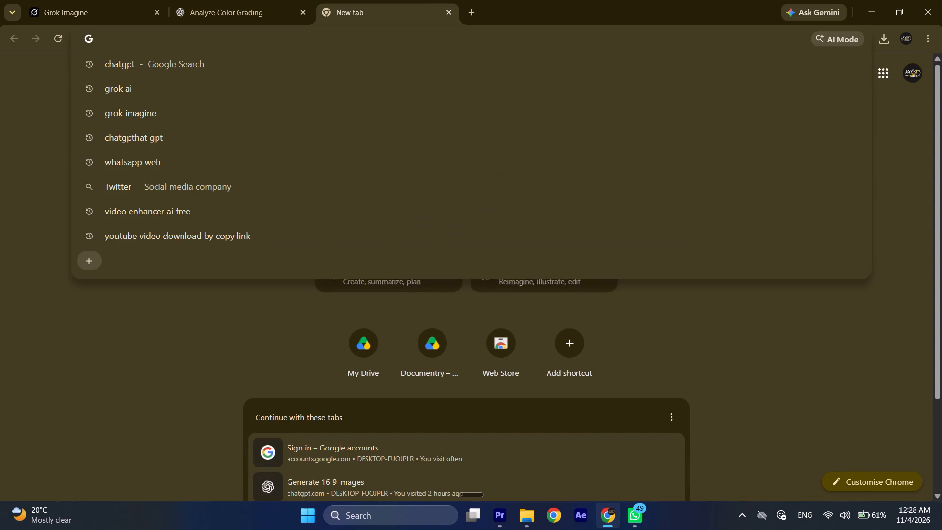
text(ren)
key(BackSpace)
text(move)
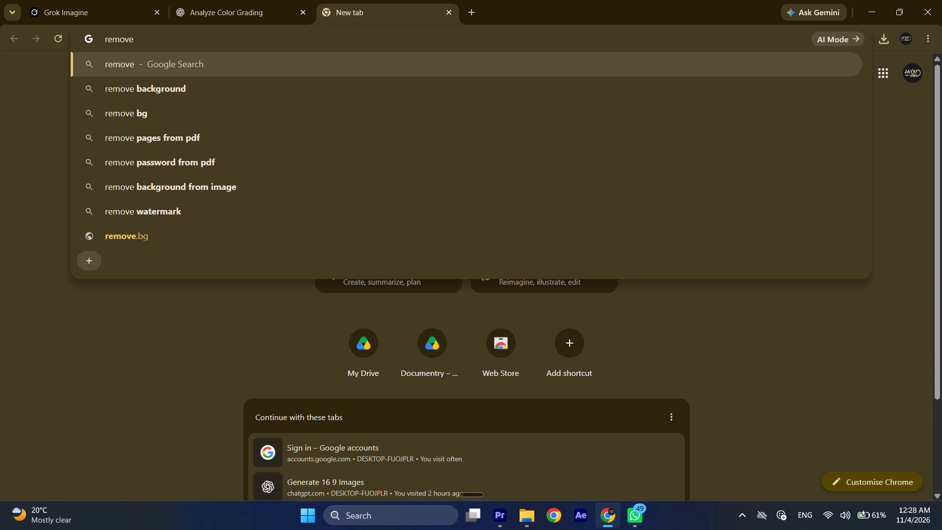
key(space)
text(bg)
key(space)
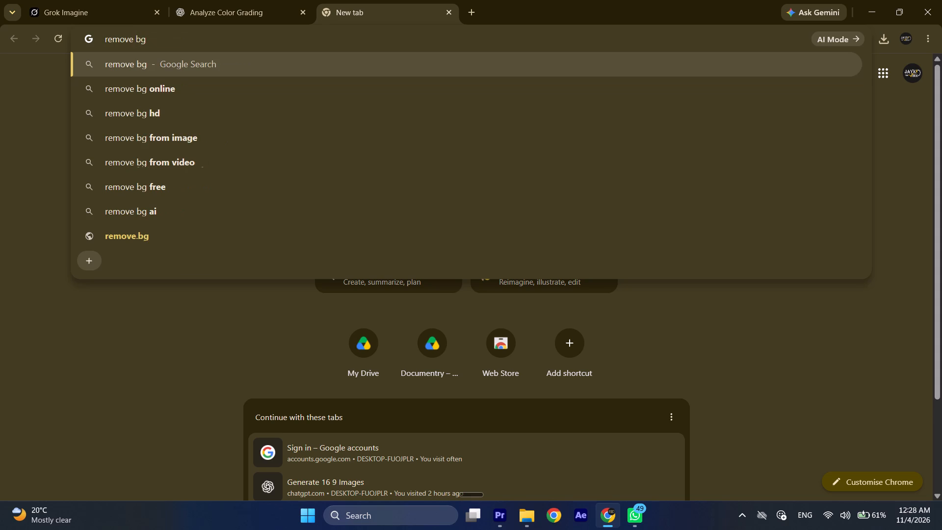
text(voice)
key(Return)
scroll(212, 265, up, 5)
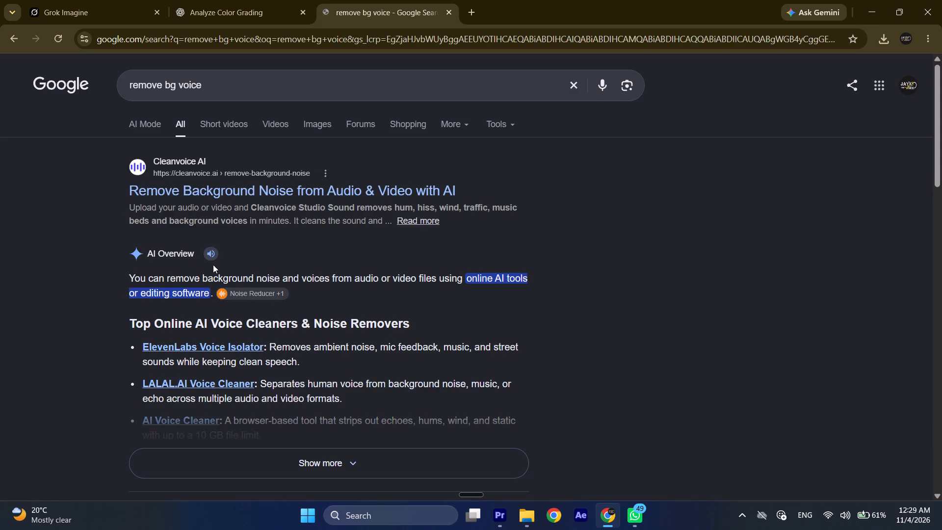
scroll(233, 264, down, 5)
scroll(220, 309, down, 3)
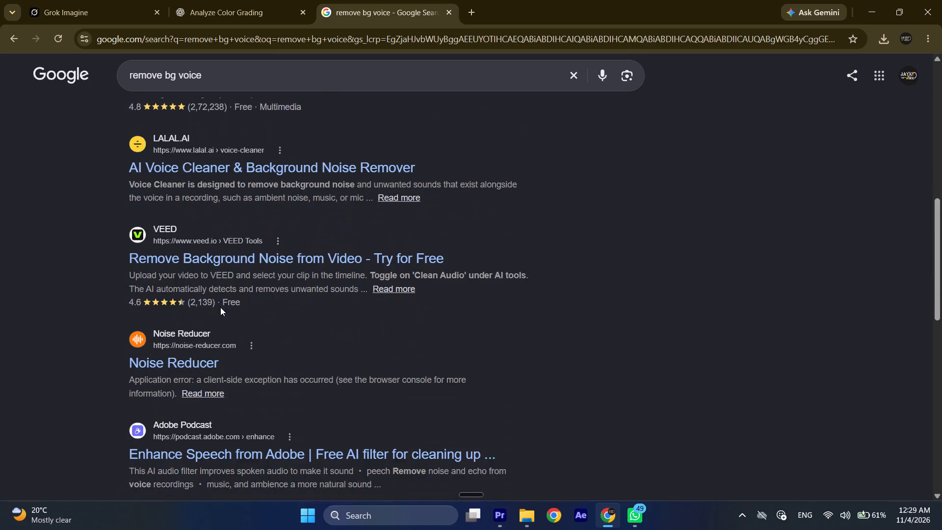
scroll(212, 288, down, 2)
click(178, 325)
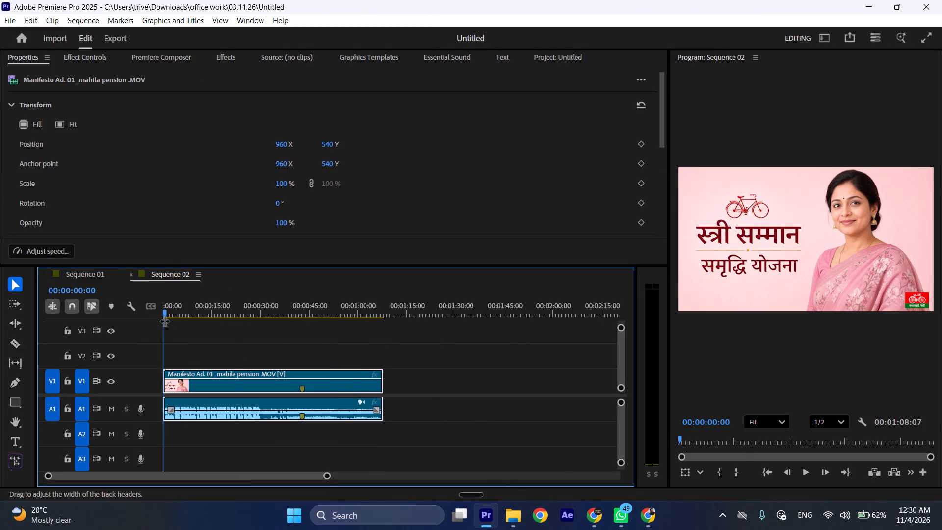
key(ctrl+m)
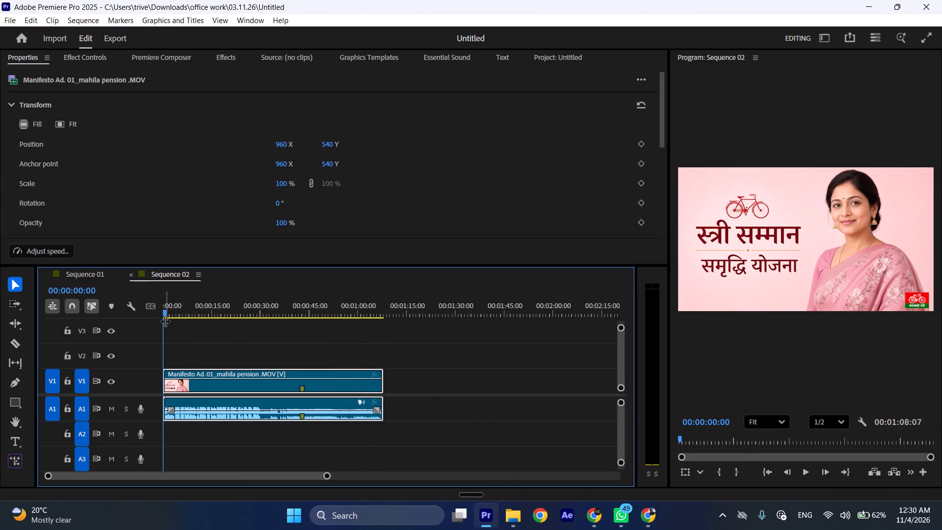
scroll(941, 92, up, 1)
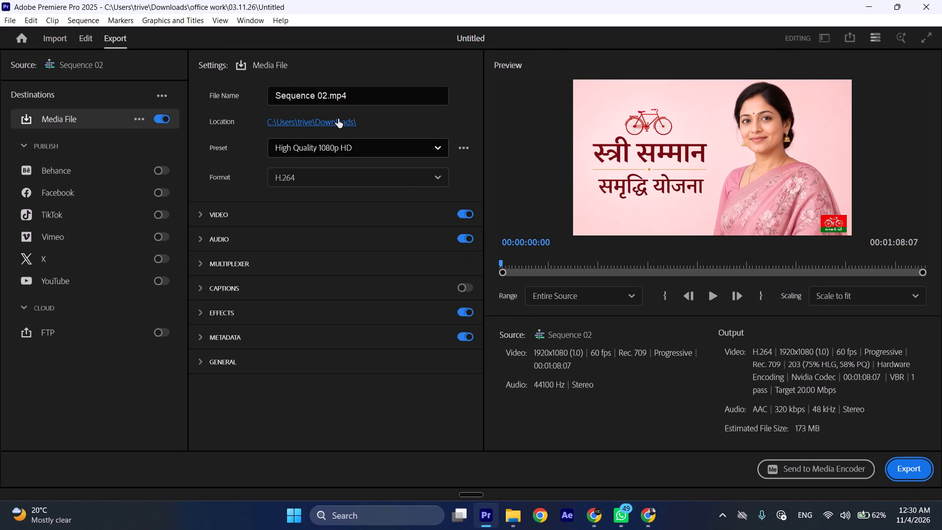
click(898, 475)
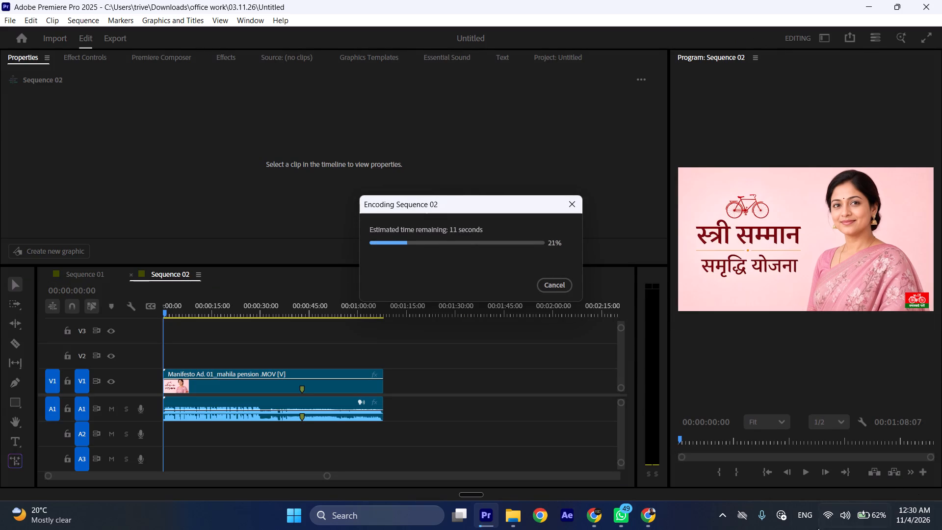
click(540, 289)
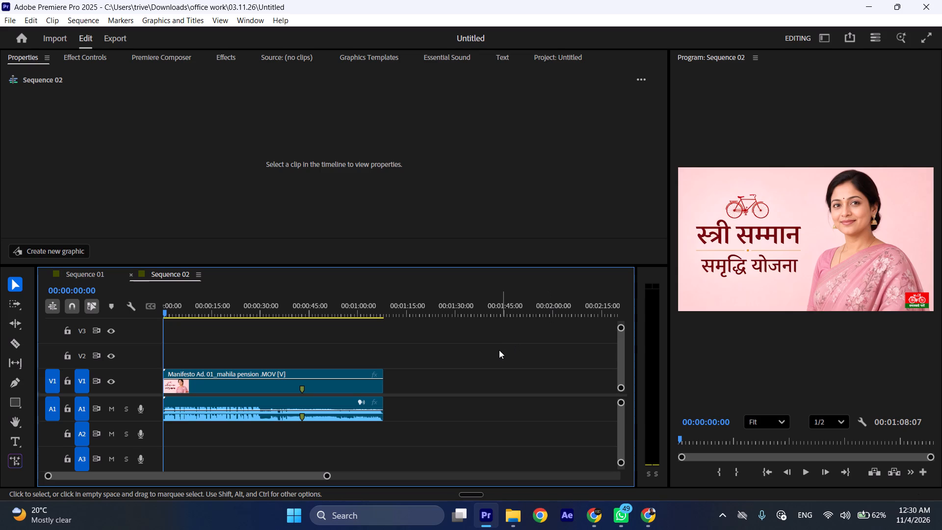
Export Sequence 02 as Sequence 02.mp3 to the Downloads folder with the Custom (MP3 - 03.11.26 2nd) preset.
key(ctrl+m)
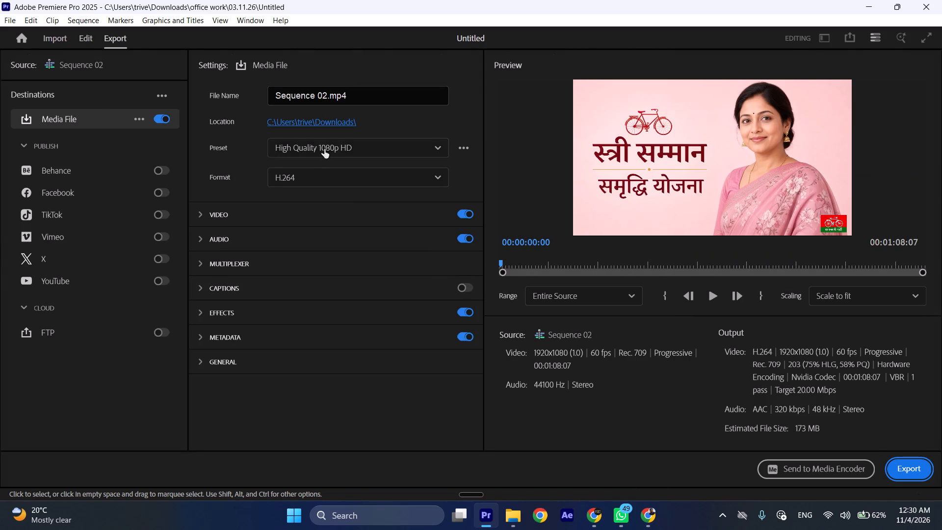
click(325, 148)
scroll(335, 329, up, 5)
scroll(338, 327, down, 5)
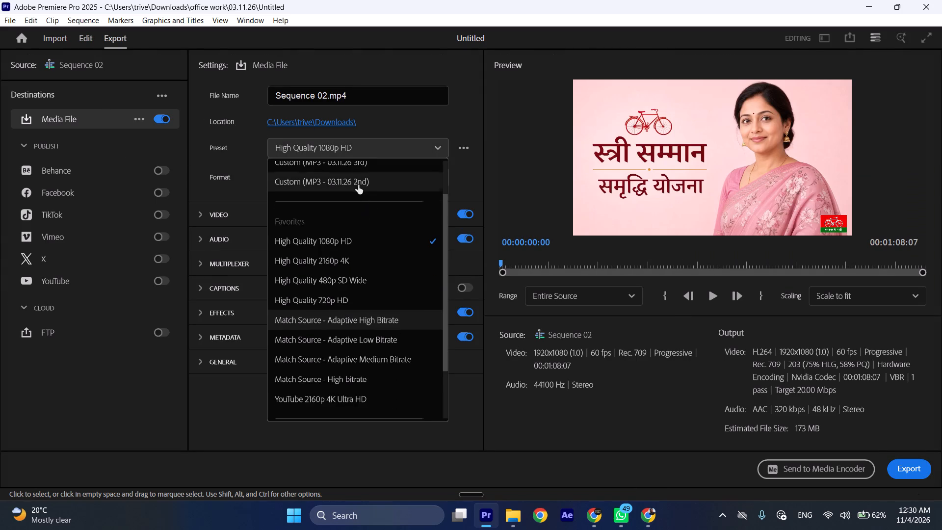
click(357, 185)
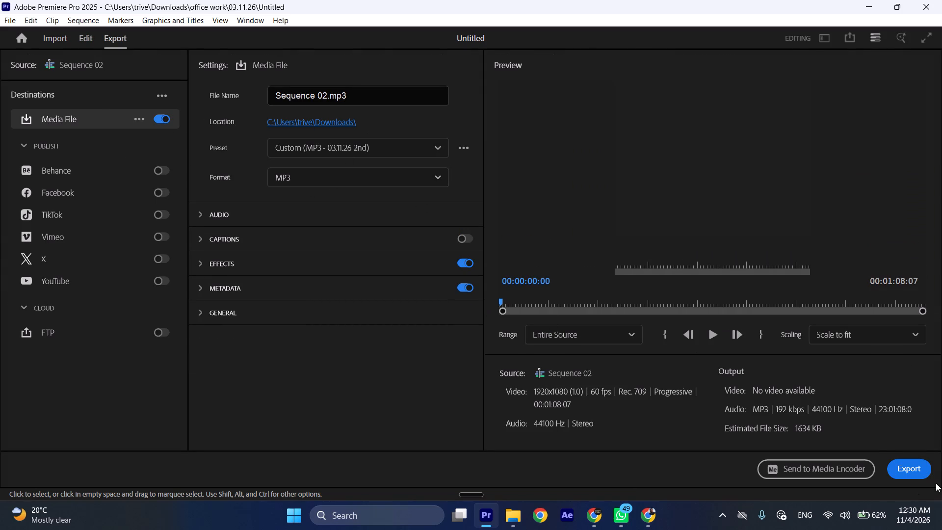
click(918, 464)
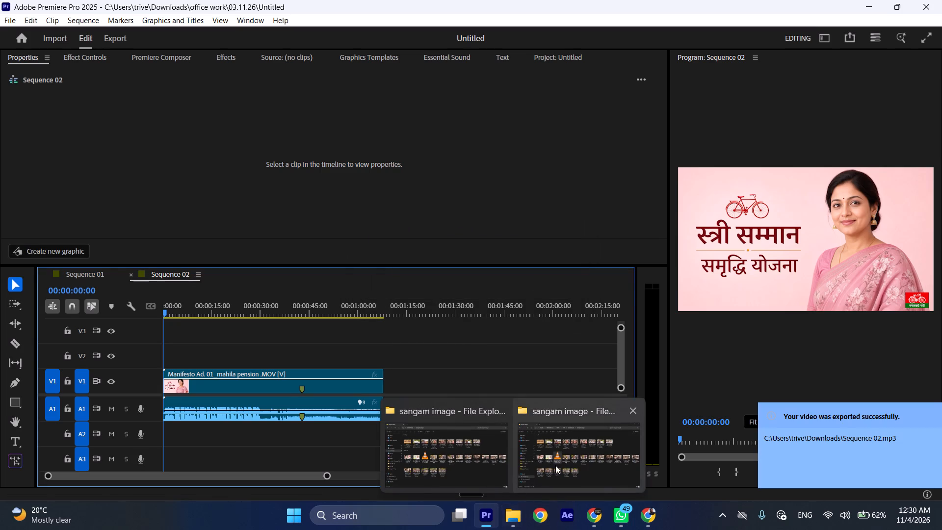
Upload the exported Sequence 02 MP3 from the Downloads folder to Adobe Podcast's Enhance area in Chrome.
click(541, 460)
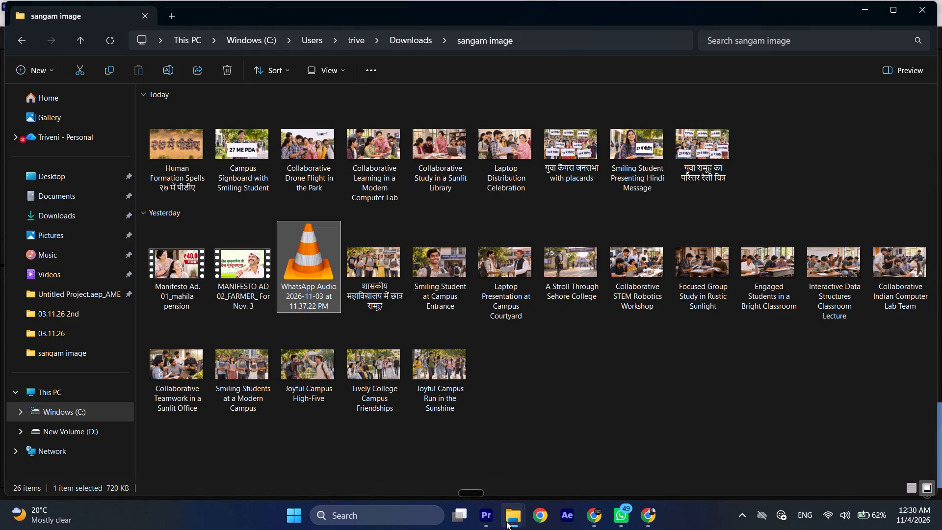
click(404, 43)
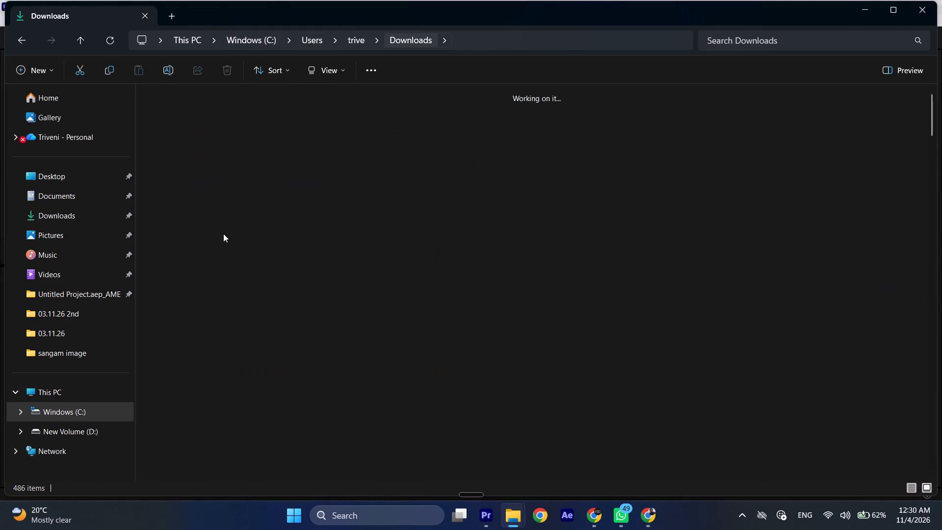
click(179, 121)
drag(178, 128, 539, 503)
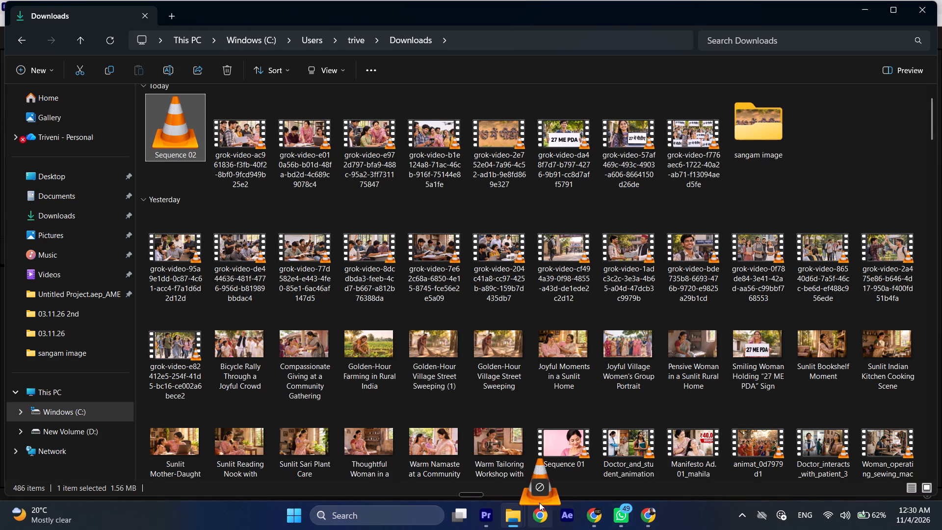
drag(539, 503, 256, 231)
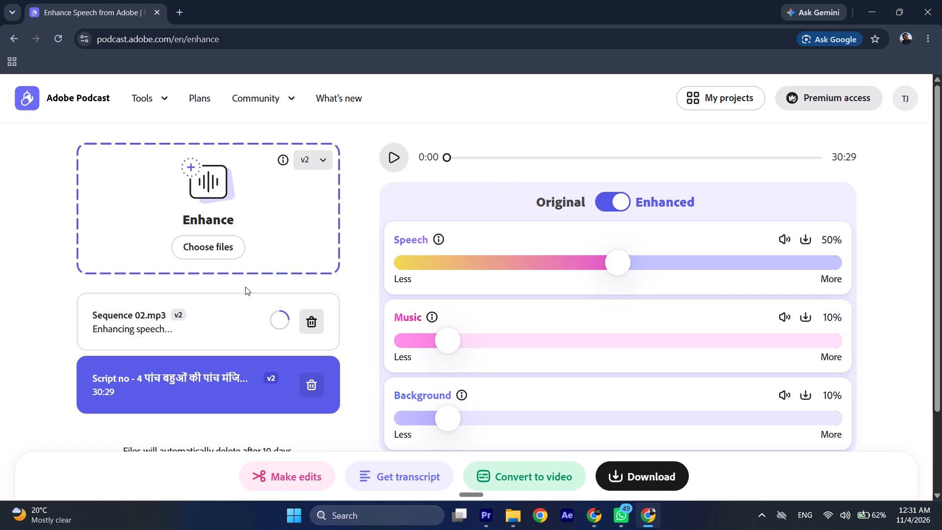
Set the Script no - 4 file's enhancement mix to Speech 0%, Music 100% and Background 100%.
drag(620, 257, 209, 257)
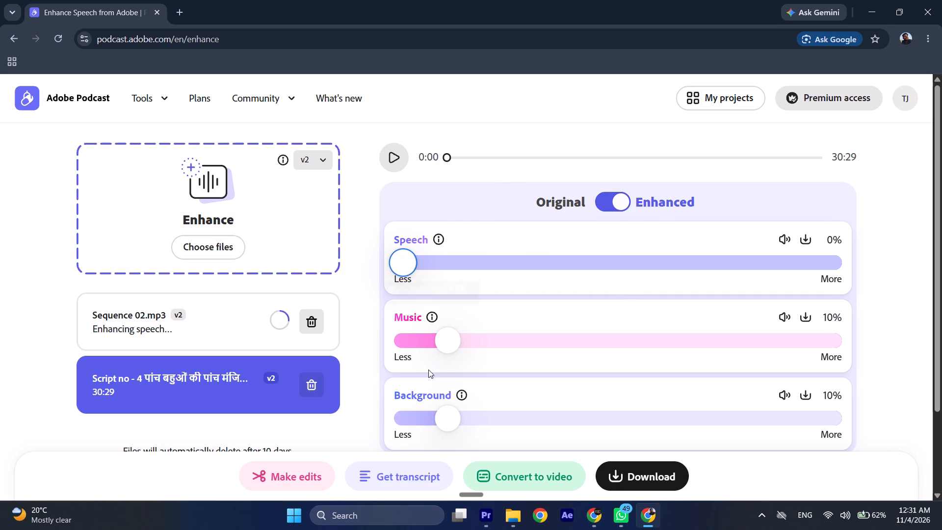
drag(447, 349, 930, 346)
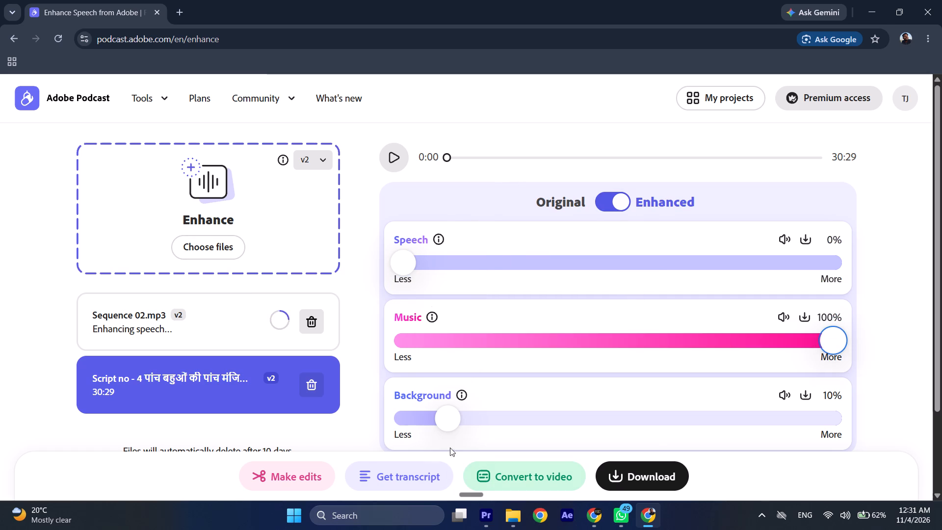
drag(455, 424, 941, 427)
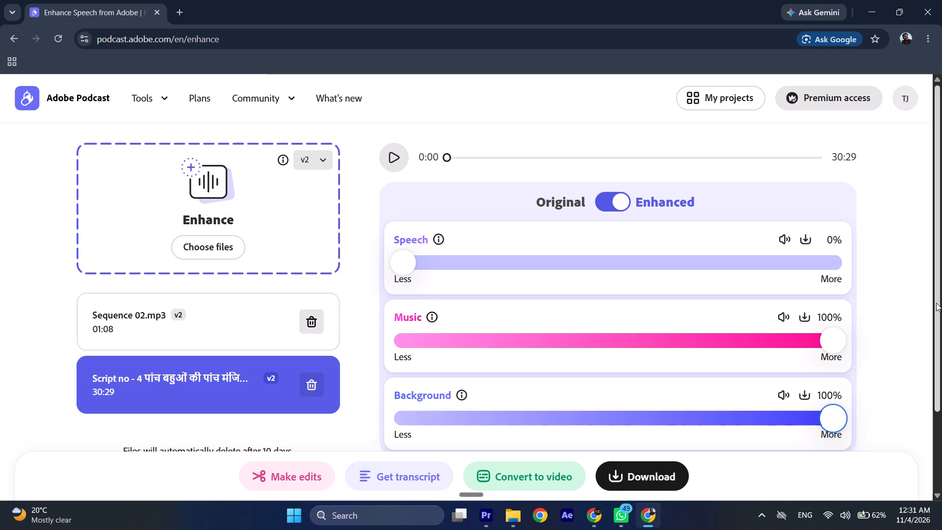
Play the Script no - 4 file's enhanced mix with the system volume at 100 and Speech kept at 0%.
click(396, 156)
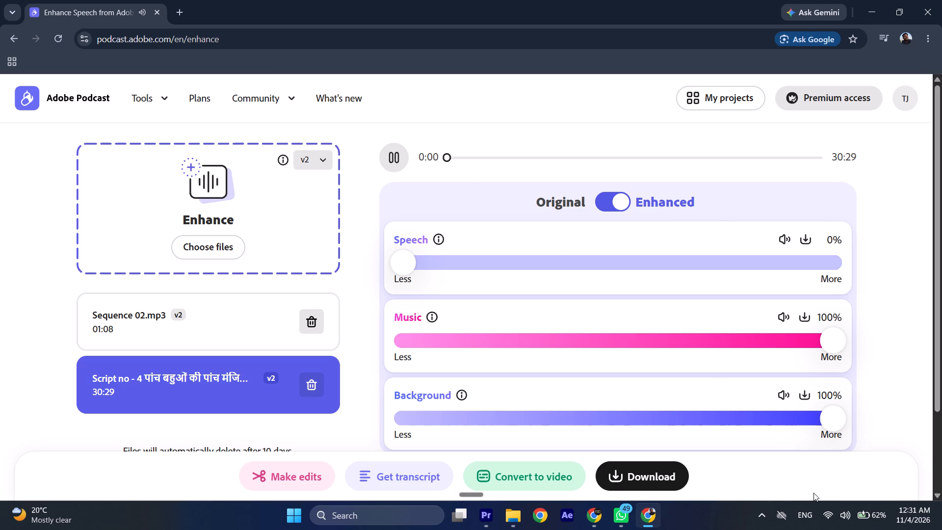
click(839, 506)
drag(872, 437, 929, 436)
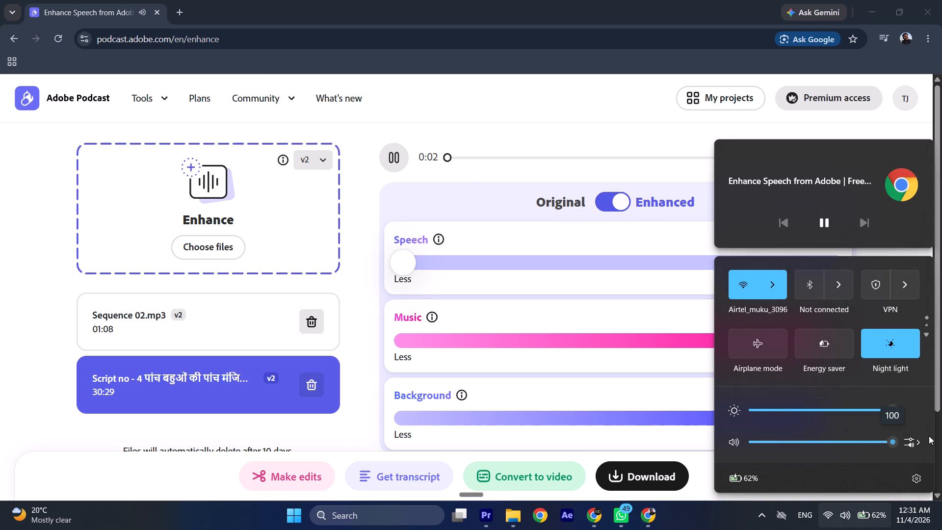
drag(929, 436, 931, 436)
click(467, 182)
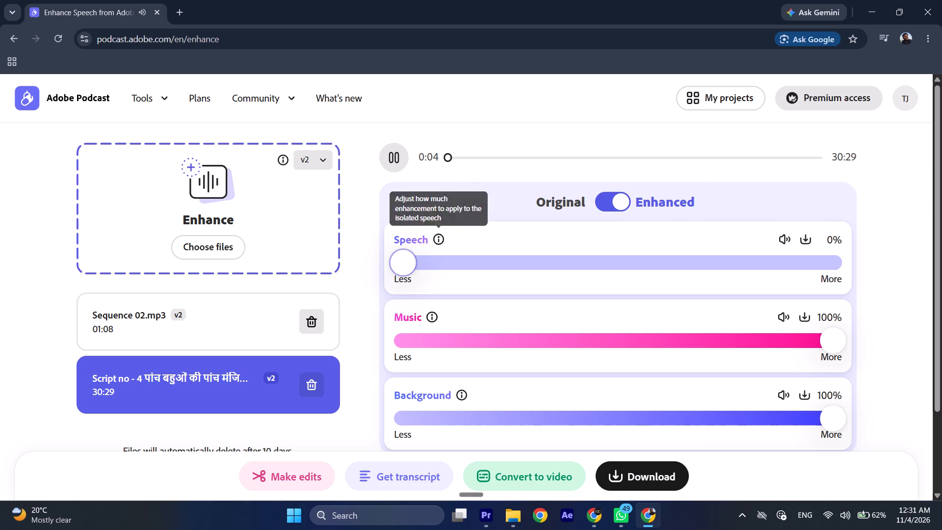
drag(411, 267, 250, 276)
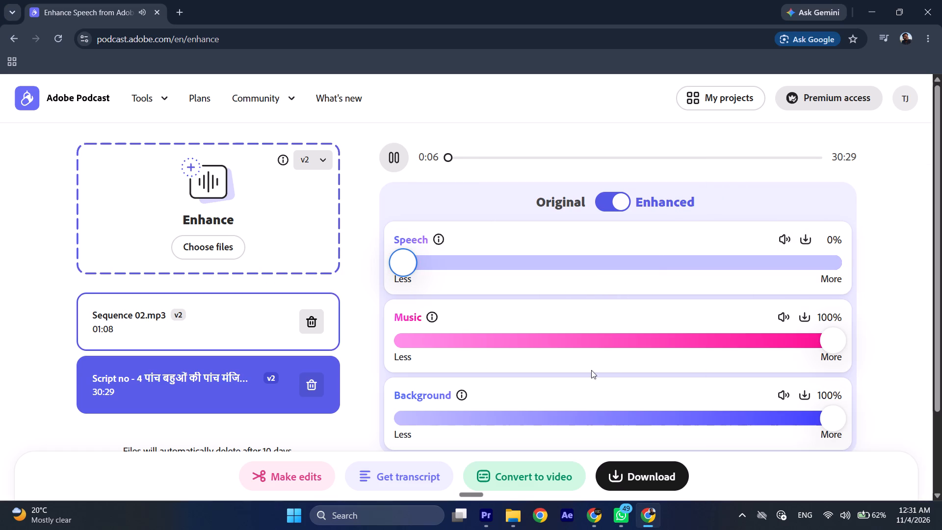
scroll(518, 366, down, 2)
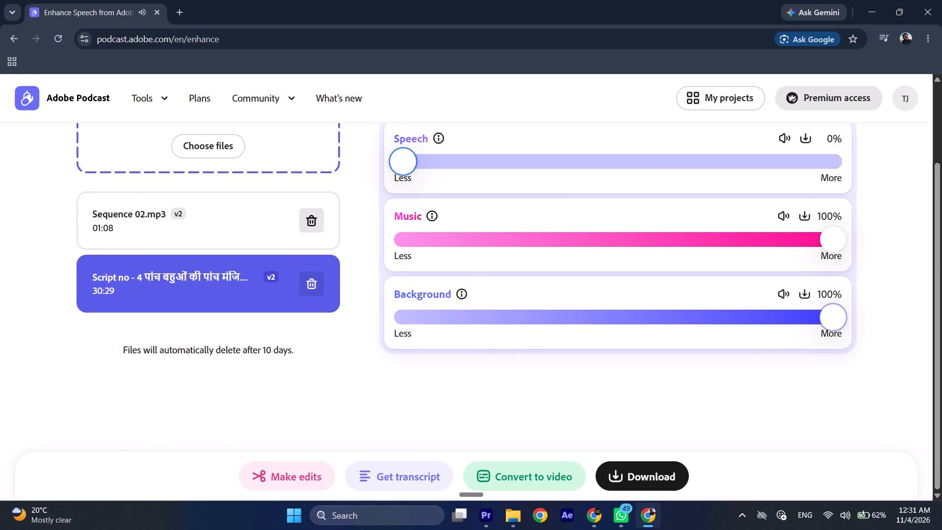
scroll(588, 347, up, 5)
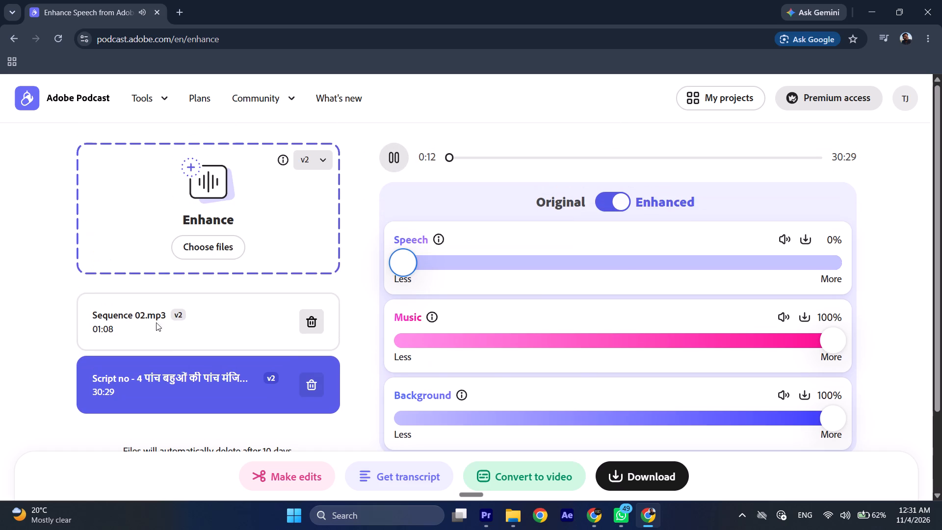
Select Sequence 02.mp3 and set its enhancement mix to Speech 0%, Music 100% and Background 100%.
click(199, 327)
drag(619, 261, 370, 272)
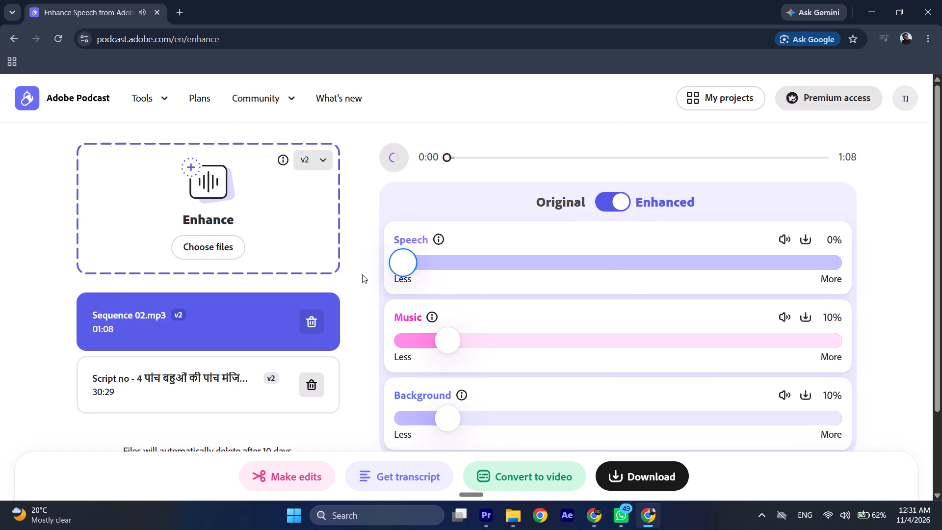
drag(450, 344, 941, 359)
drag(446, 415, 941, 427)
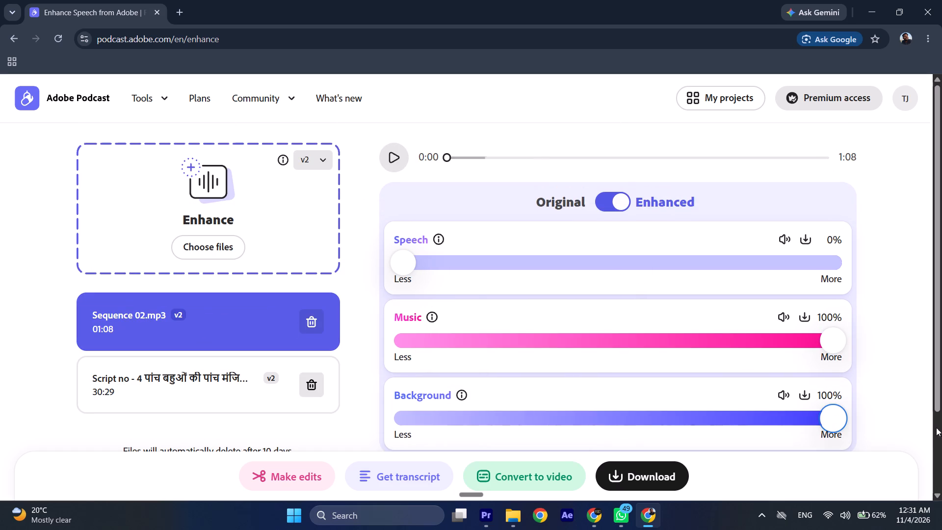
Play the opening seconds of Sequence 02.mp3's enhanced mix with Speech kept at 0%, then pause it.
click(396, 160)
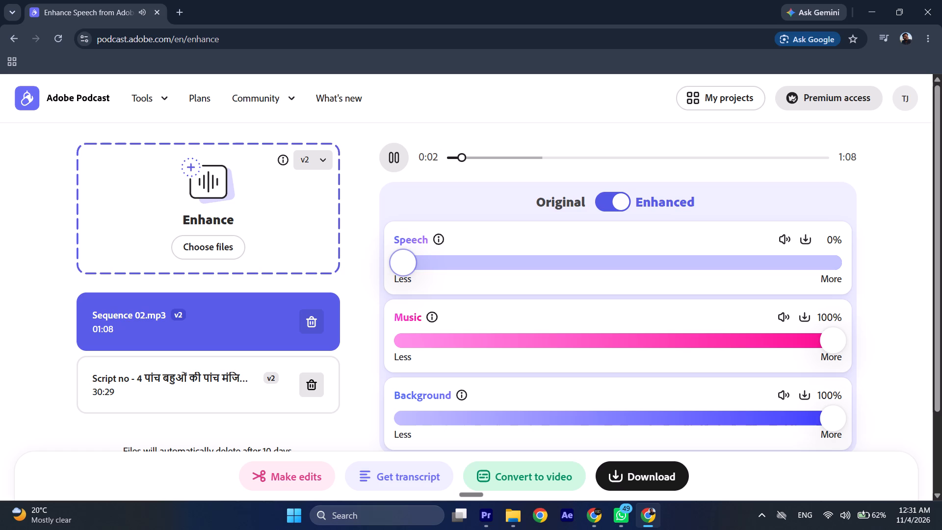
drag(410, 265, 393, 270)
click(396, 153)
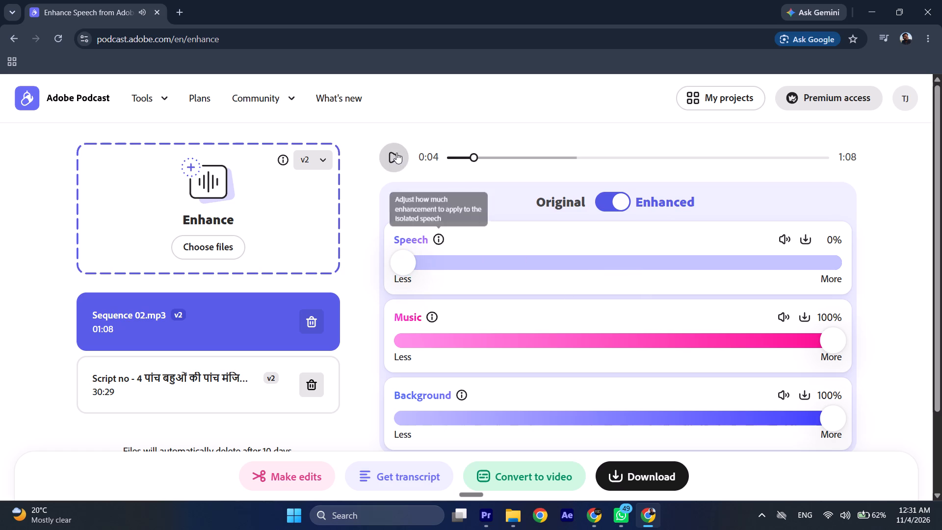
Search Google for "vocal splitter" in a new tab and open the Vocal Remover and Isolation site, vocalremover.org.
click(177, 11)
click(197, 47)
click(191, 43)
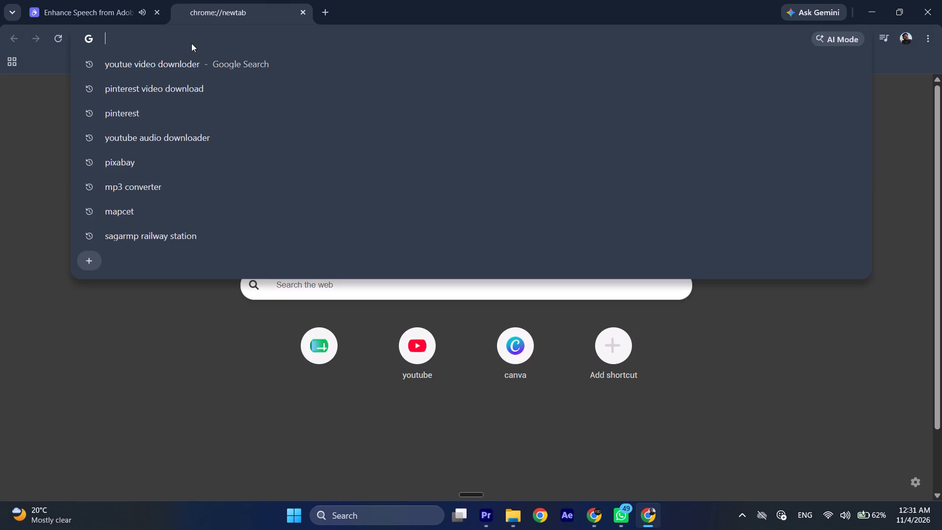
text(vocak)
key(BackSpace)
text(l splitter)
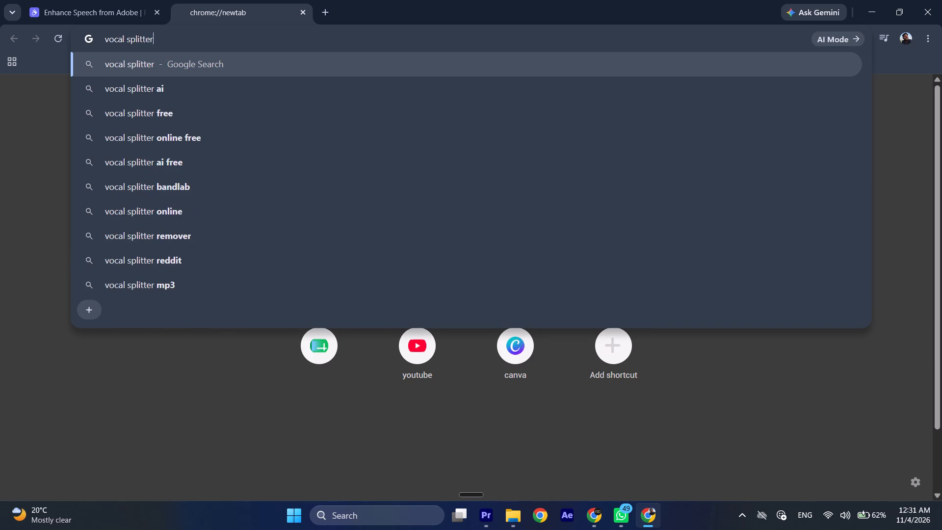
key(Return)
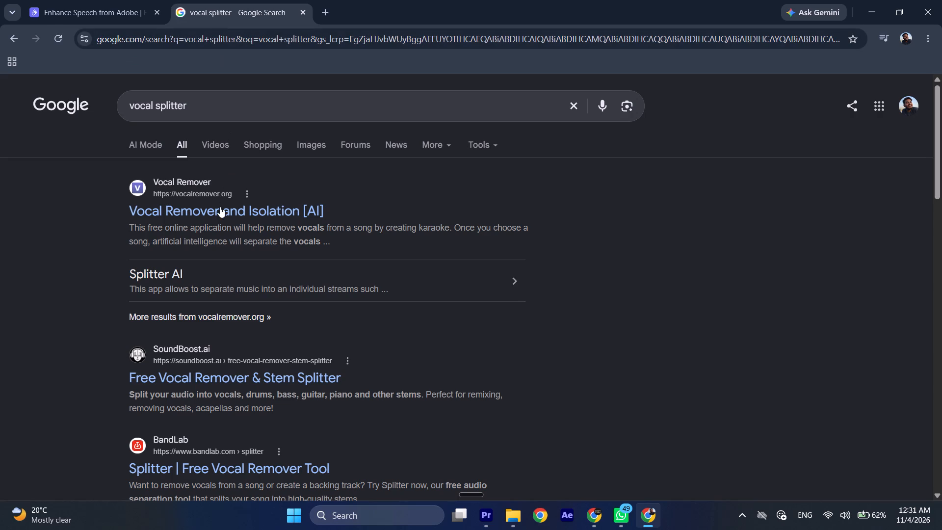
click(220, 207)
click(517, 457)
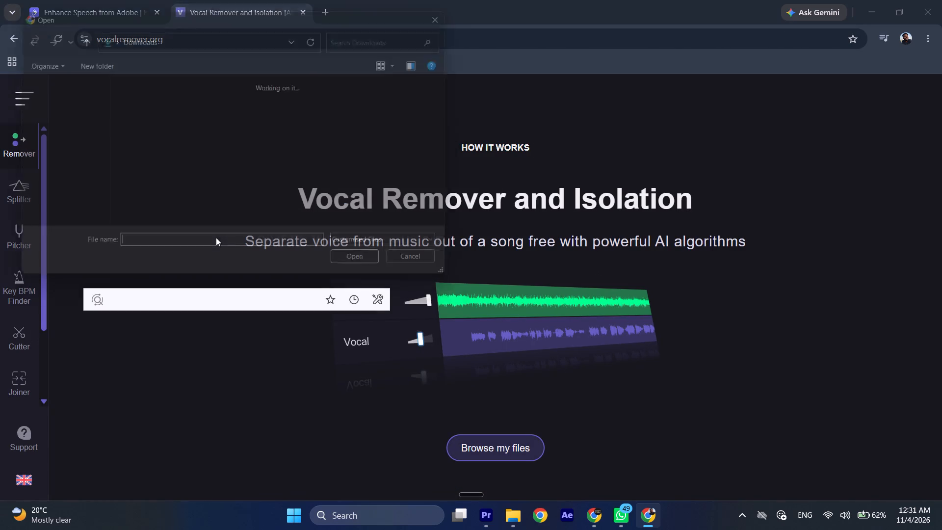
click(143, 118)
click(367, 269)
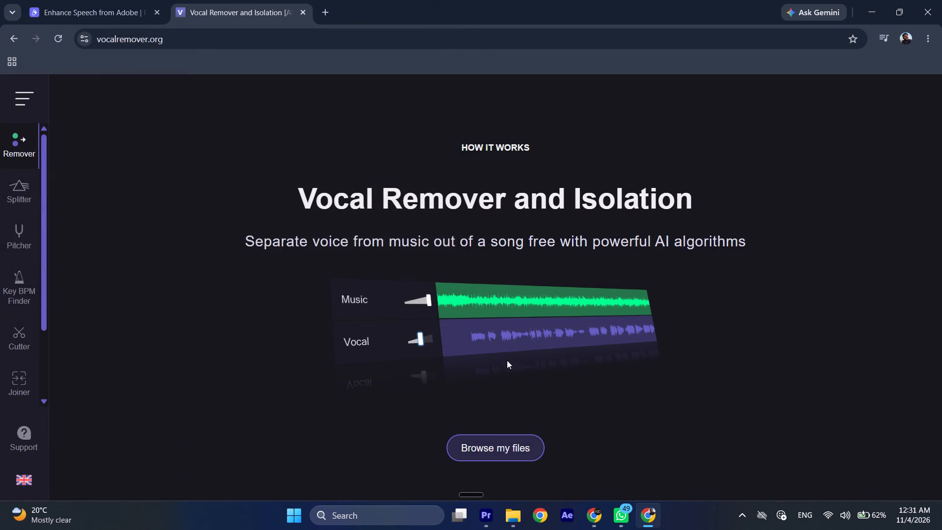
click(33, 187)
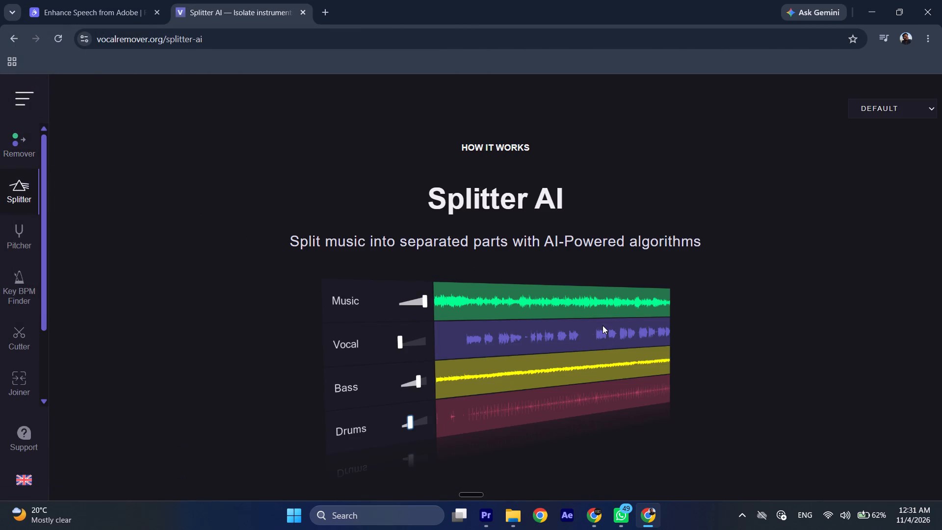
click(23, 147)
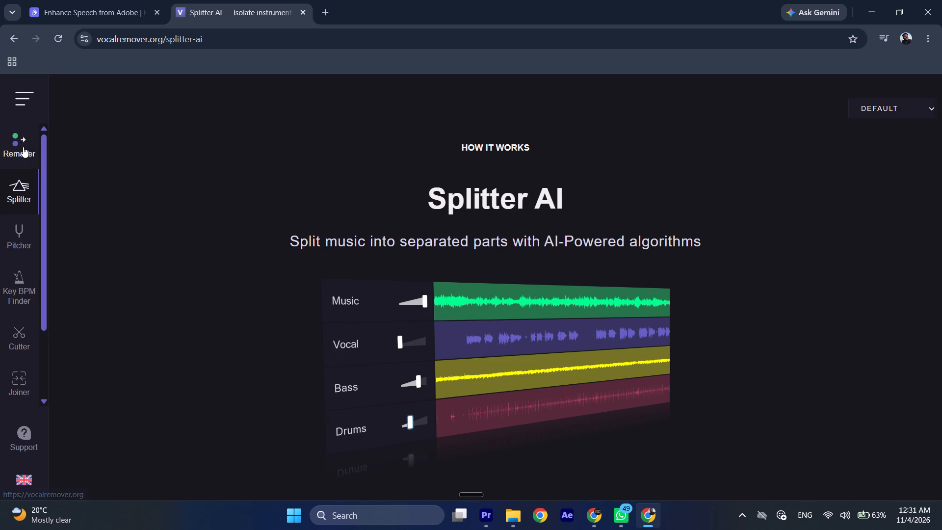
Upload the Sequence 02 audio from the Downloads folder to the Vocal Remover and Isolation tool.
click(490, 448)
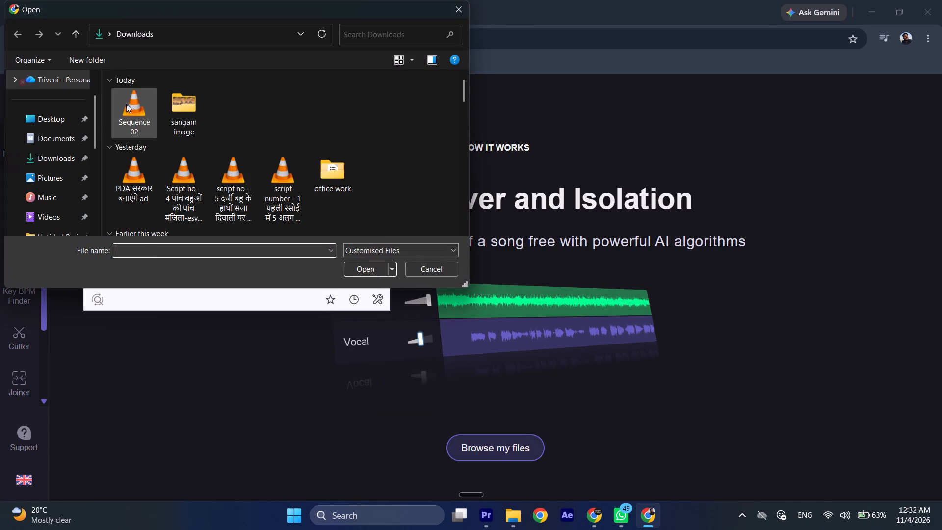
click(126, 104)
click(360, 268)
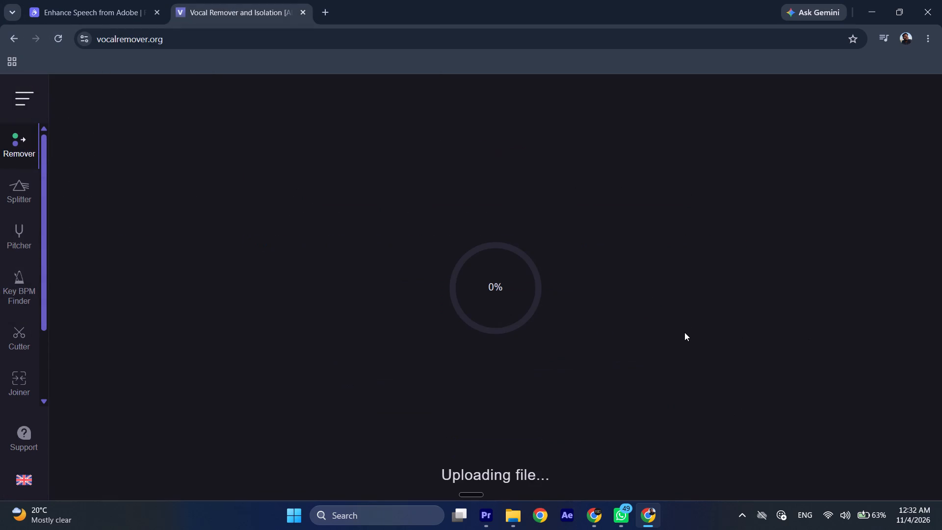
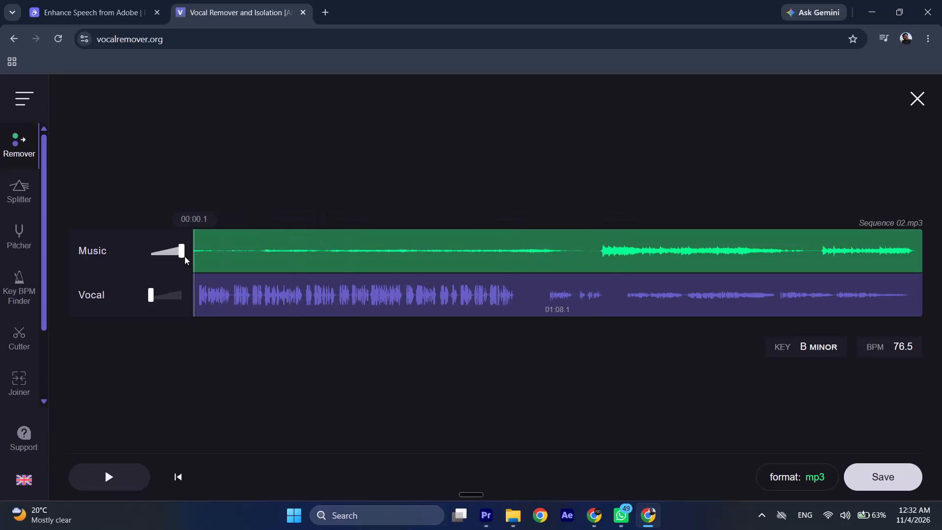
Play the separated Sequence 02.mp3 music with vocals off, sampling several points through to the end.
click(118, 477)
drag(269, 256, 461, 257)
click(591, 246)
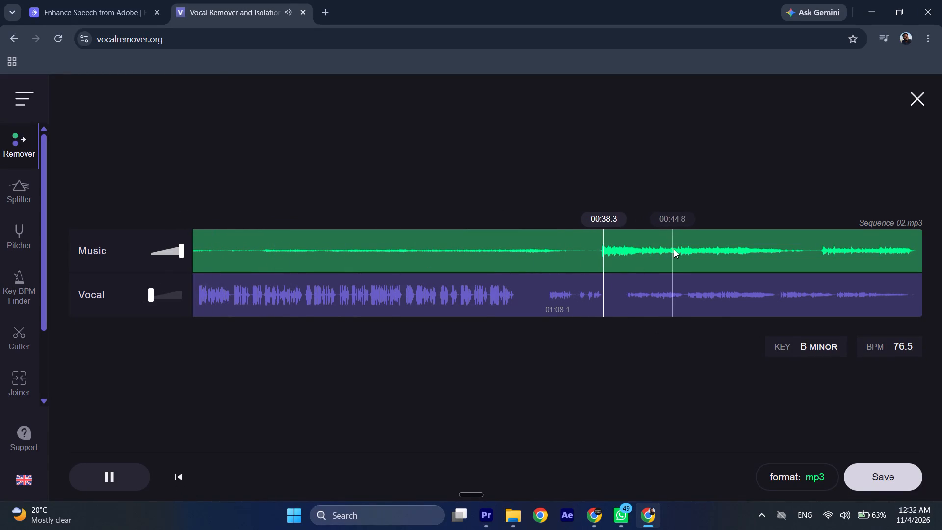
click(722, 248)
click(779, 247)
drag(837, 245, 861, 245)
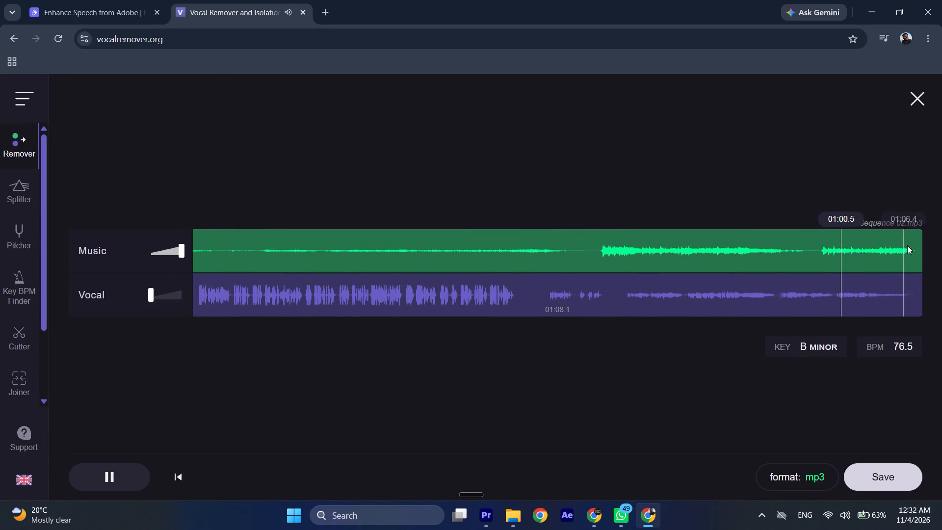
click(919, 245)
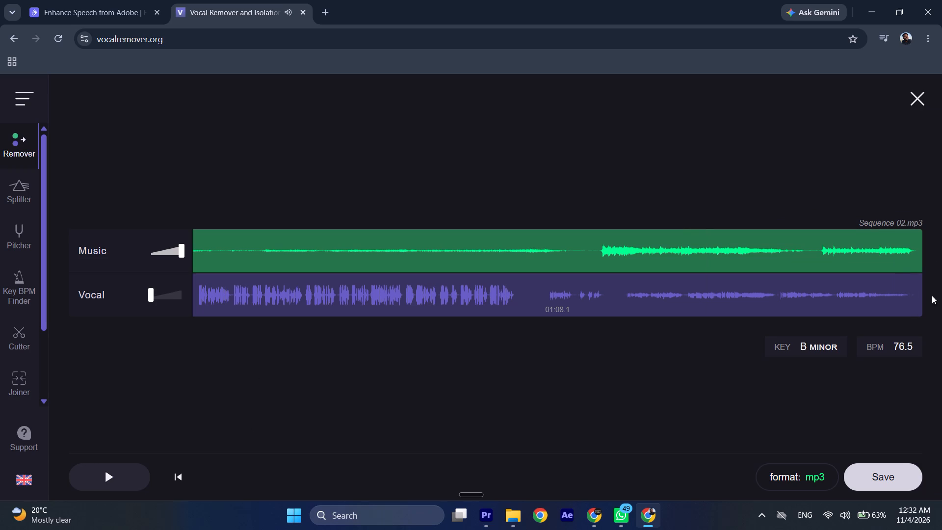
Save the separated music track of Sequence 02.mp3 in mp3 format.
click(881, 480)
click(826, 379)
Bring the audio [music] file from the Downloads folder into Premiere Pro, placing it on track A2 at the start of Sequence 02.
click(492, 520)
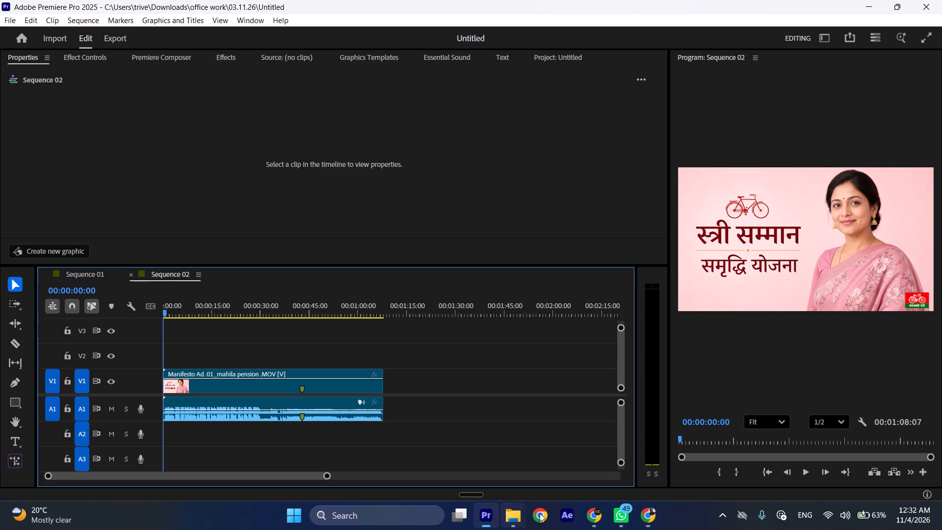
click(511, 524)
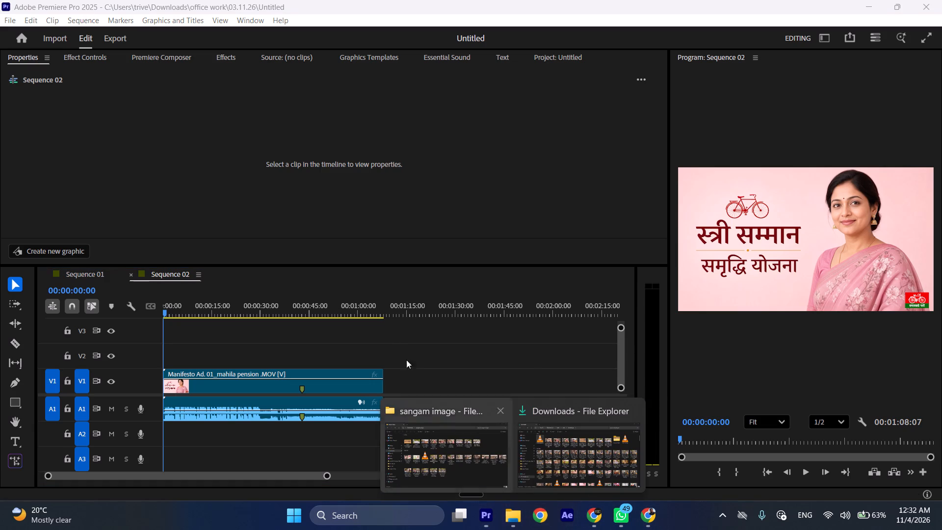
click(555, 447)
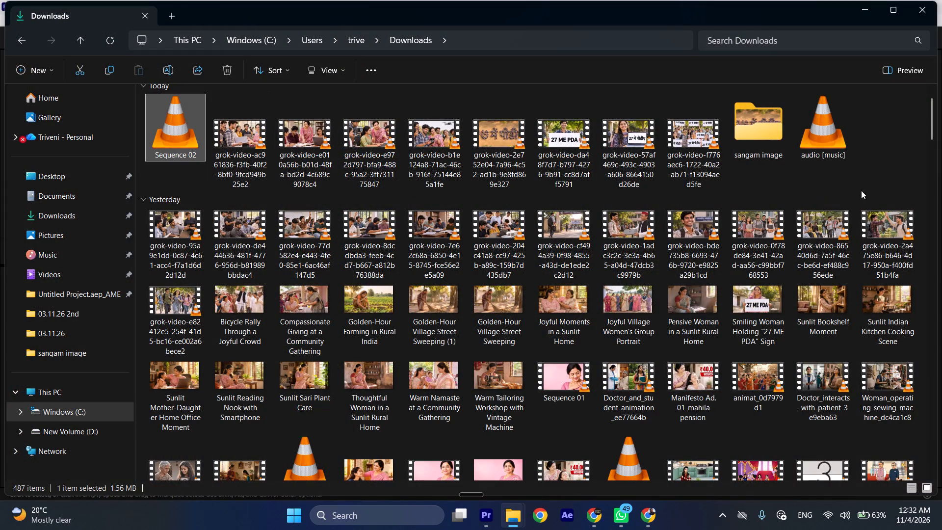
click(825, 147)
drag(828, 131, 493, 515)
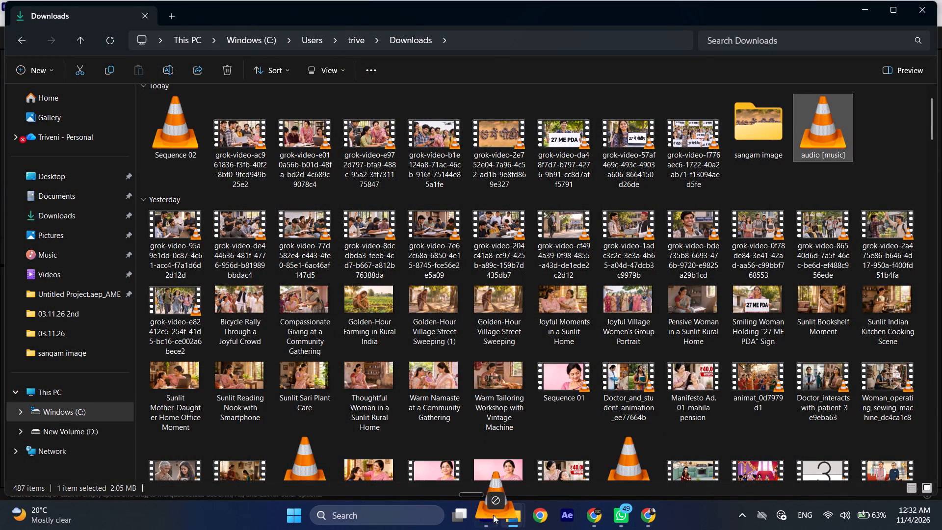
drag(493, 515, 153, 436)
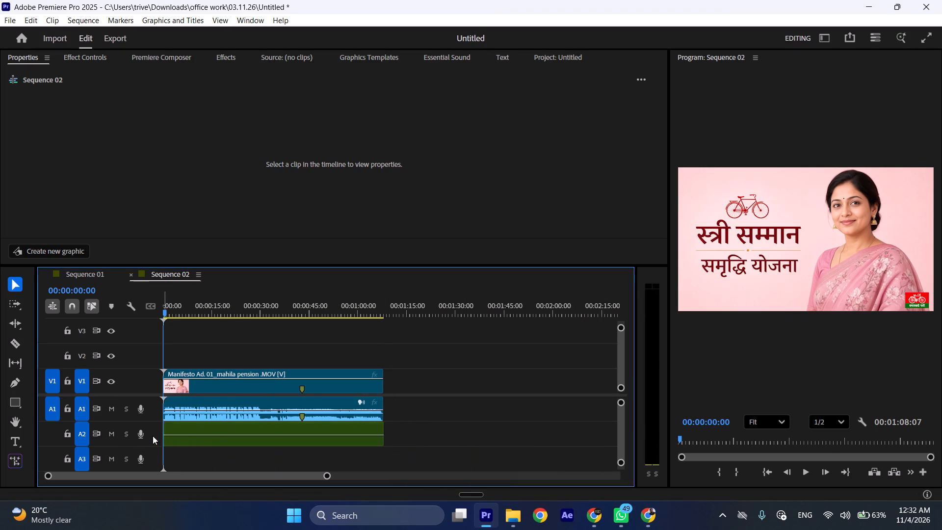
Trim the end of the music clip on A2 to about 37 seconds and play Sequence 02 from the start.
drag(382, 429, 284, 444)
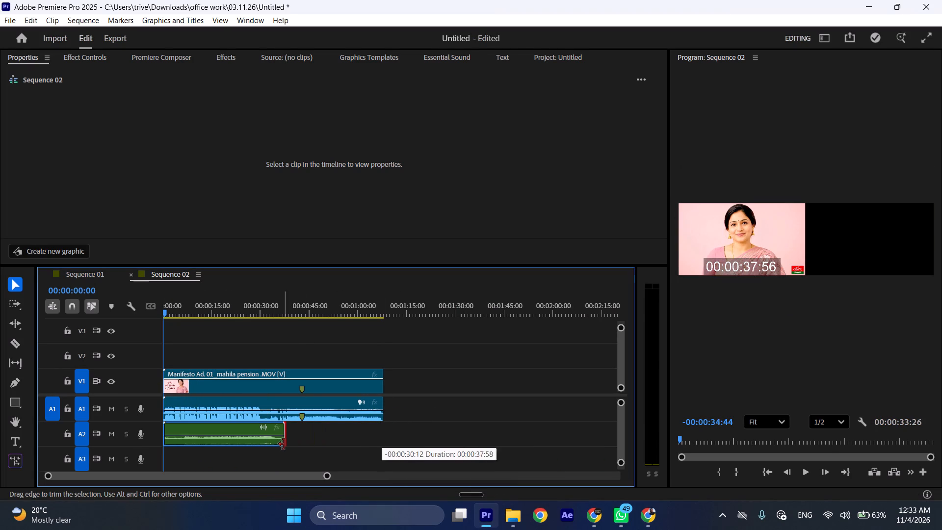
drag(284, 444, 287, 444)
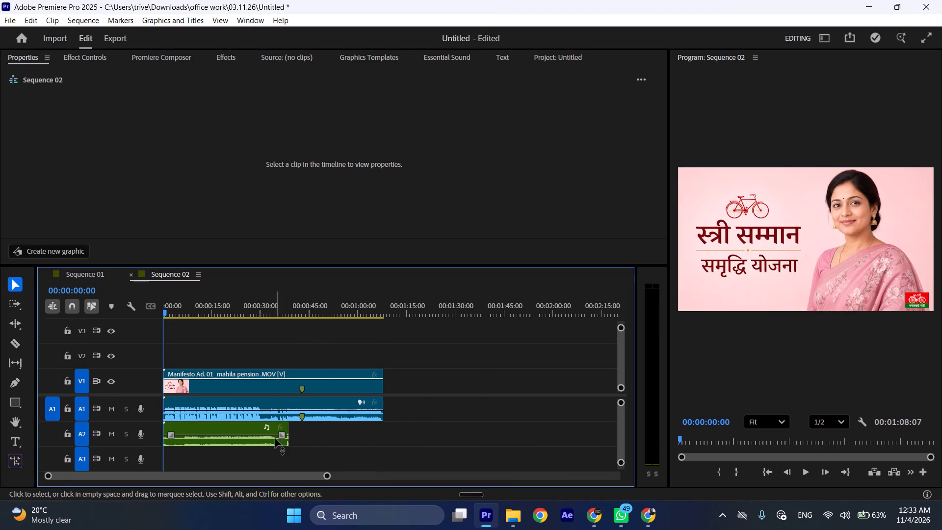
alt+scroll(274, 437, up, 6)
drag(300, 428, 292, 431)
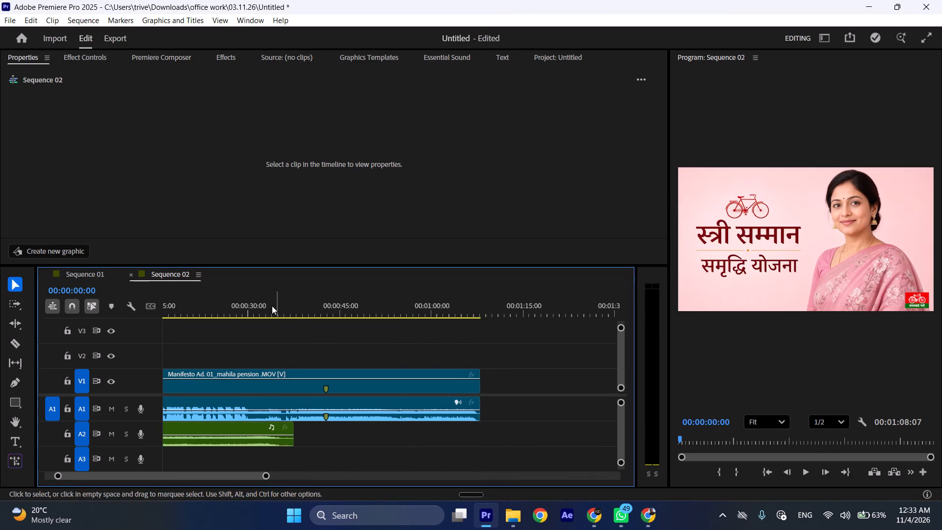
drag(271, 301, 0, 333)
key(space)
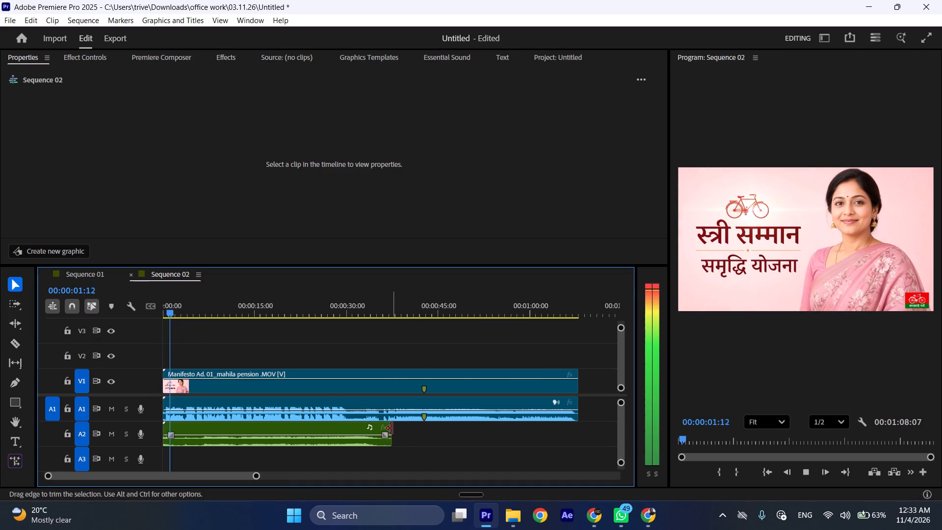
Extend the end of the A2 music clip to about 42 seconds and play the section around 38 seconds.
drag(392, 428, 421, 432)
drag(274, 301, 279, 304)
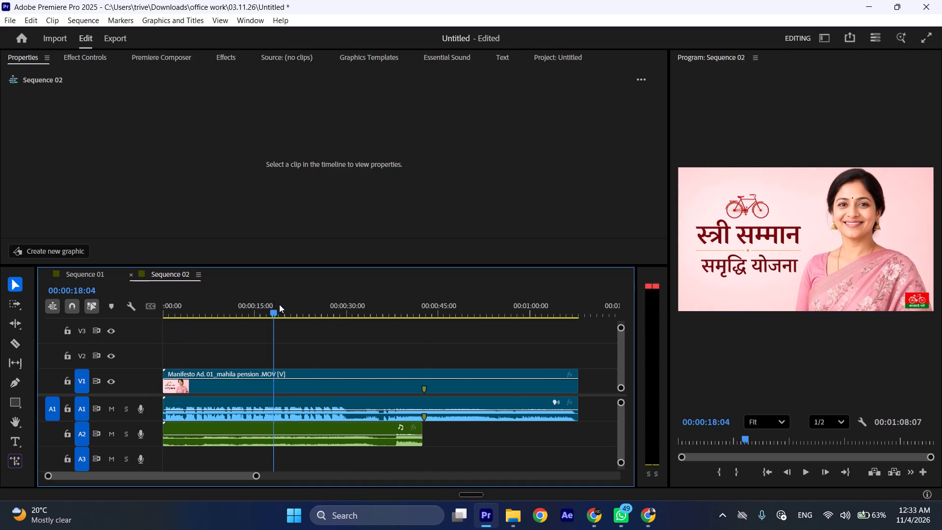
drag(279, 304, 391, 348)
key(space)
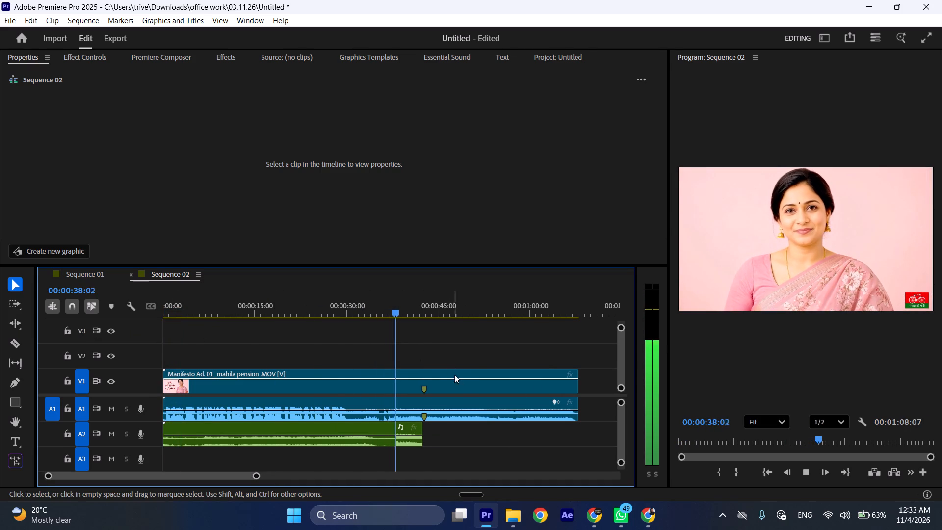
Trim the A2 music clip's end to about 37 seconds, before the louder music, play its last seconds, and save the project.
drag(420, 425, 398, 433)
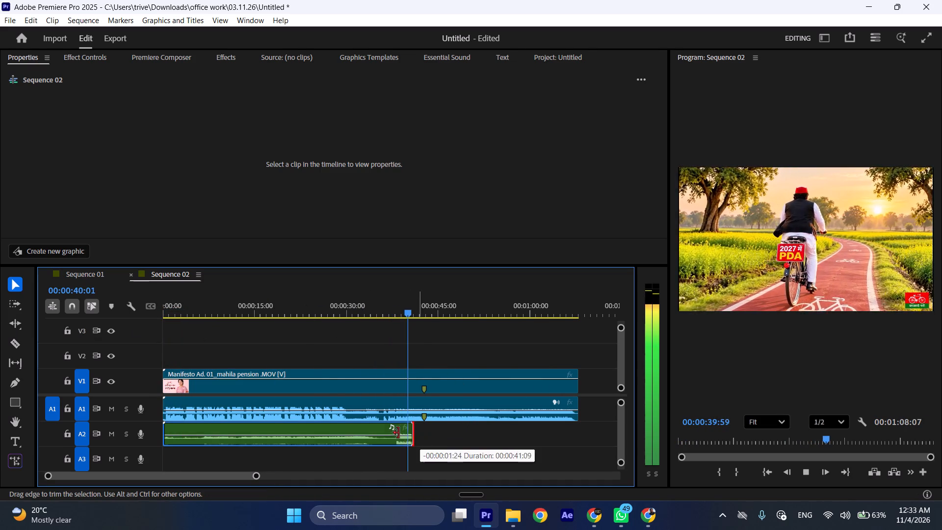
drag(398, 433, 390, 435)
drag(422, 303, 377, 337)
key(space)
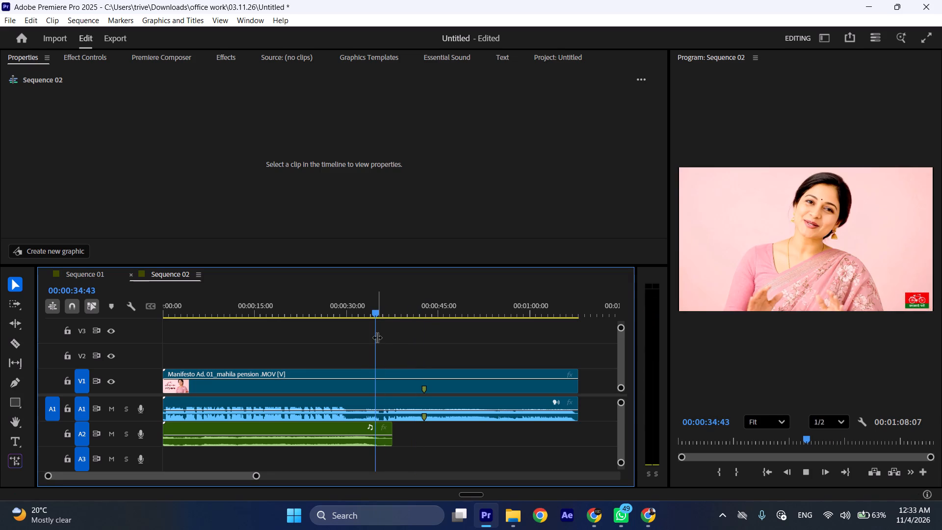
key(ctrl+s)
Play the opening of Sequence 02 and lower the volume of audio [music].mp3 to -4.8 dB.
drag(378, 309, 84, 357)
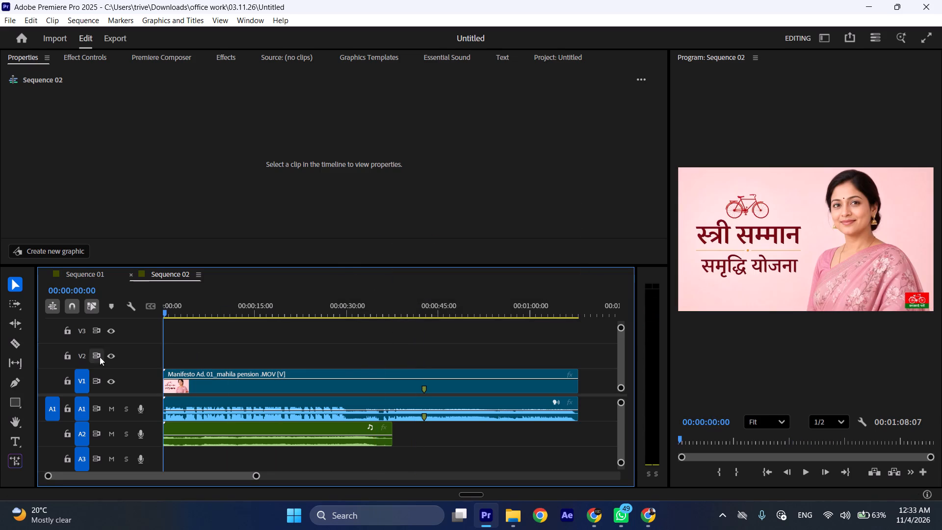
key(space)
drag(184, 302, 203, 324)
key(space)
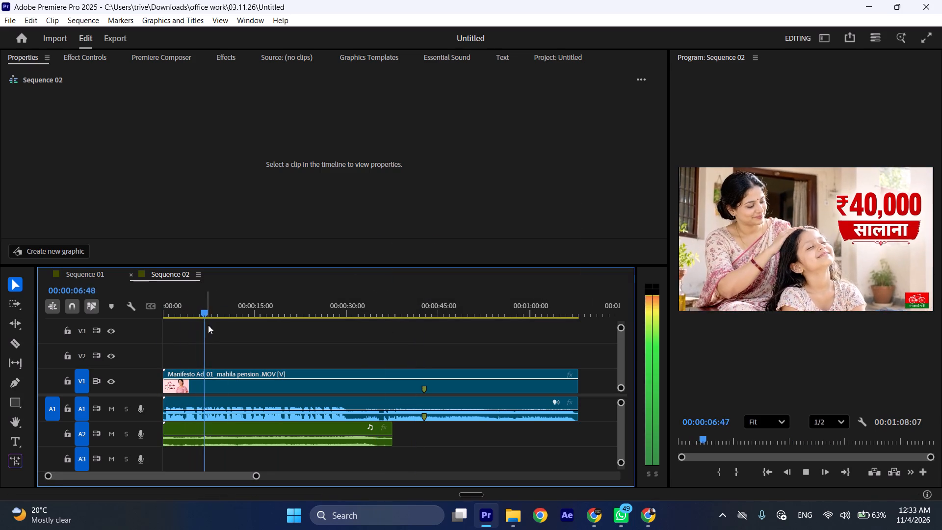
click(284, 426)
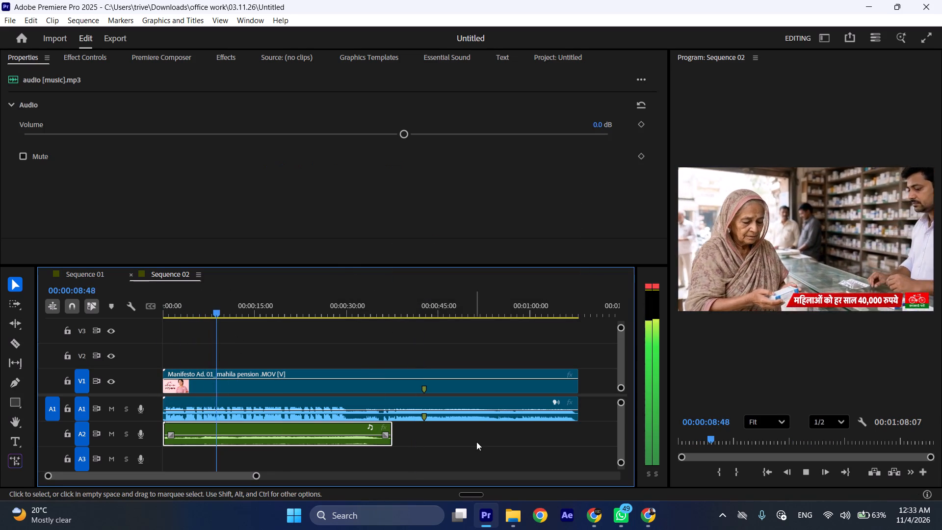
click(291, 430)
drag(399, 131, 332, 137)
click(320, 134)
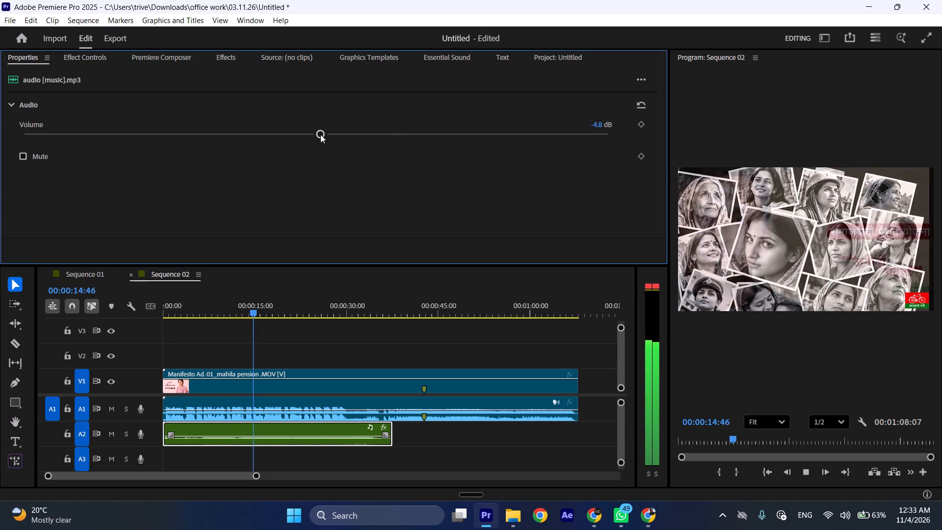
key(space)
Move the audio [music].mp3 clip from Sequence 02 to the start of Sequence 01 on track A2, using cut and paste.
click(306, 431)
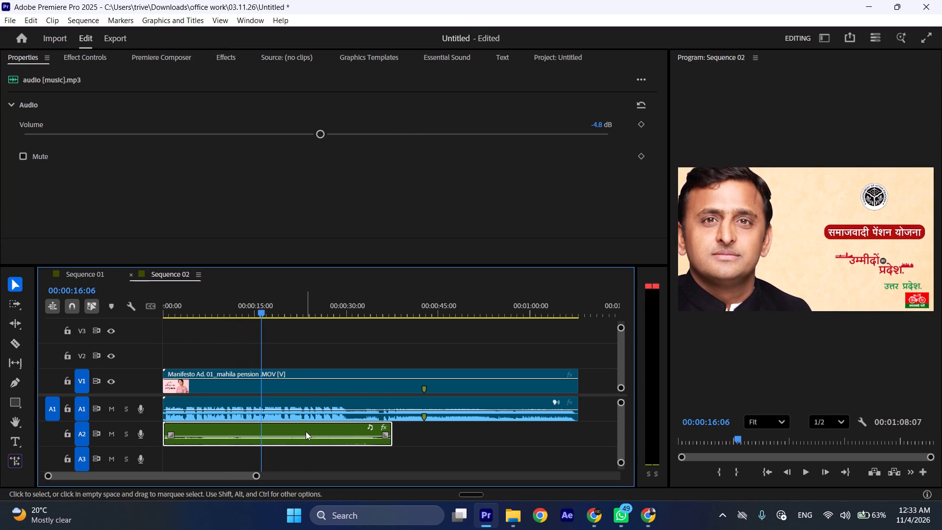
key(ctrl+x)
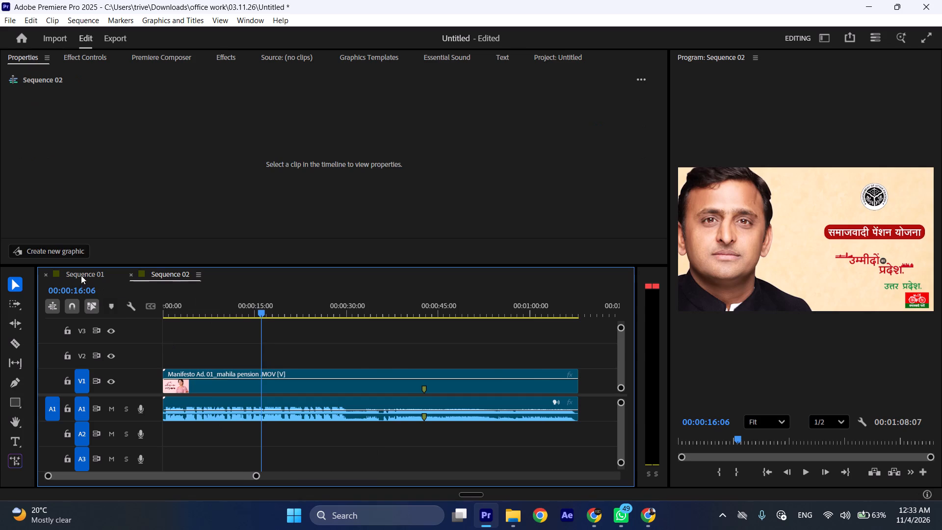
click(81, 275)
drag(276, 302, 52, 318)
key(ctrl+v)
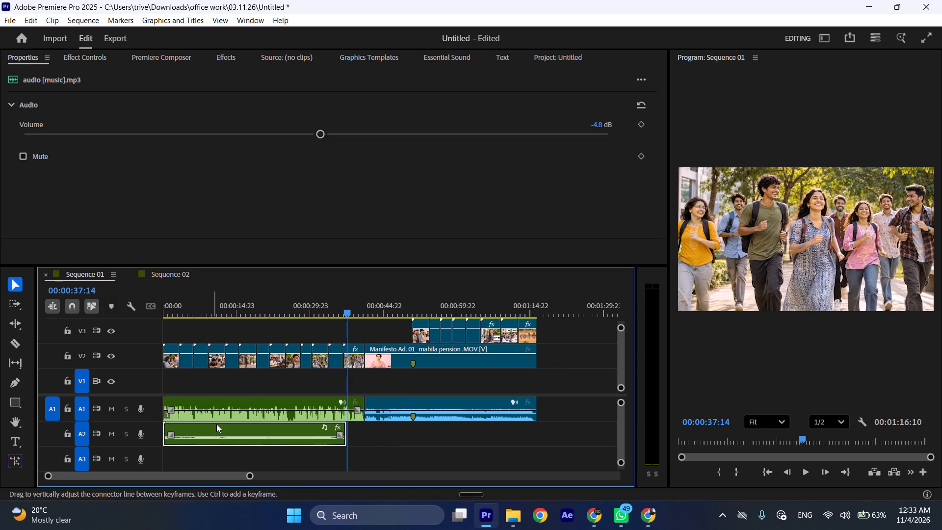
Play Sequence 01 from the start and extend the A2 music clip's end to meet the end of the voice clip on A1.
drag(264, 292, 100, 326)
key(space)
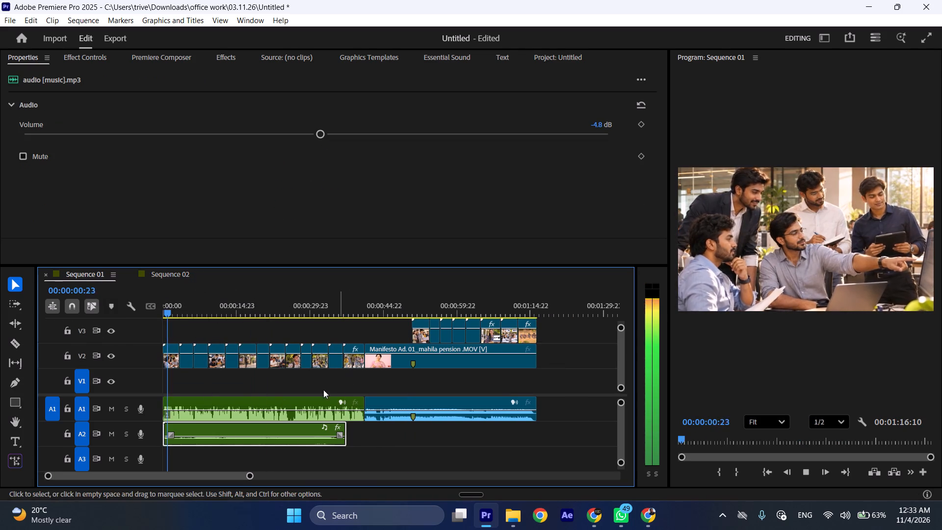
drag(346, 432, 360, 435)
Play Sequence 01 around the end of the music clip and sample the Manifesto Ad section through to its closing shot.
drag(346, 299, 347, 311)
key(space)
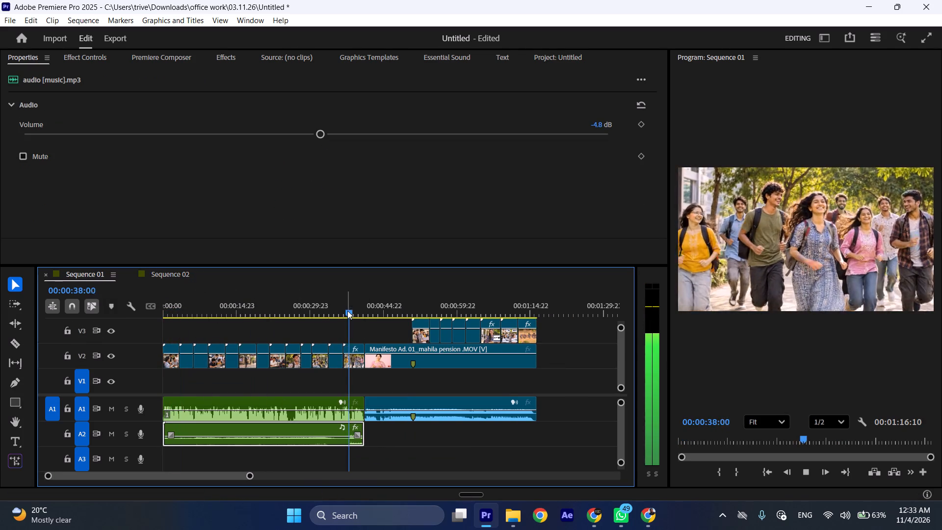
scroll(342, 434, up, 6)
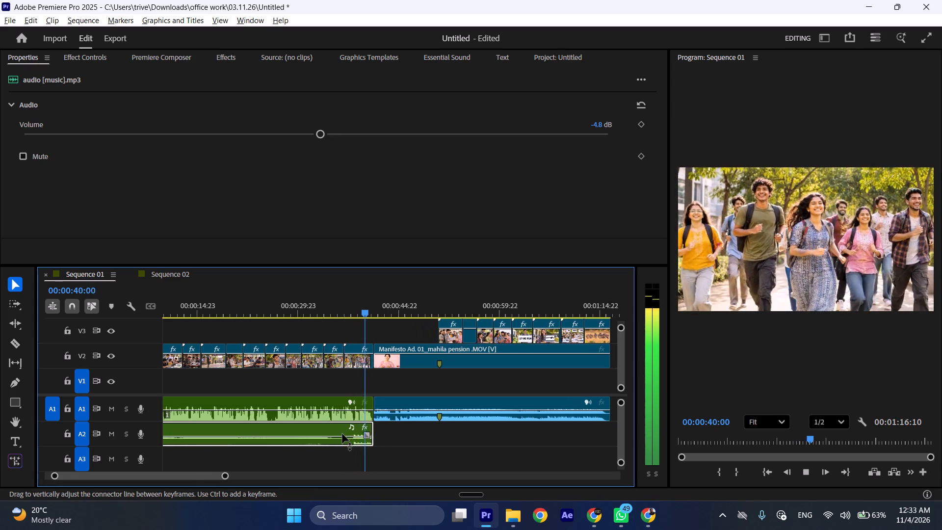
alt+scroll(342, 434, up, 3)
alt+scroll(417, 434, down, 5)
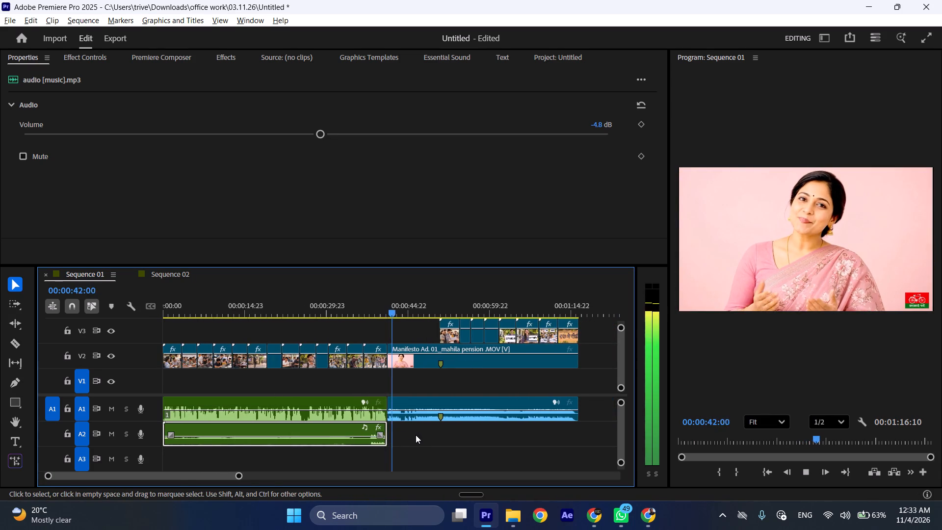
alt+scroll(416, 435, down, 3)
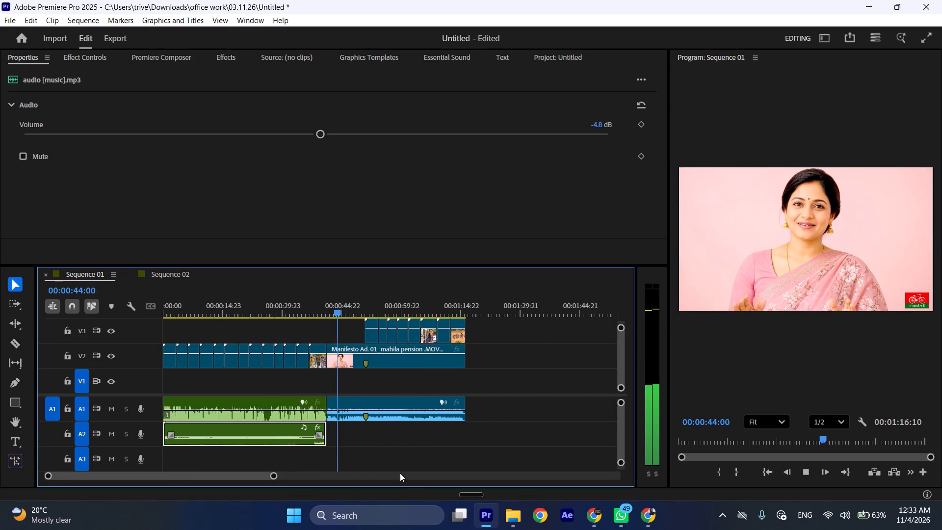
click(321, 307)
key(space)
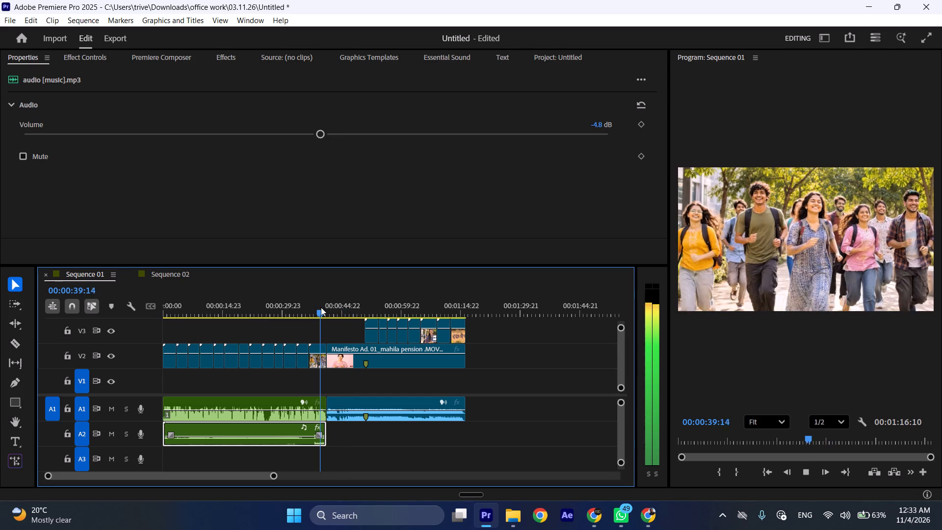
click(348, 312)
key(space)
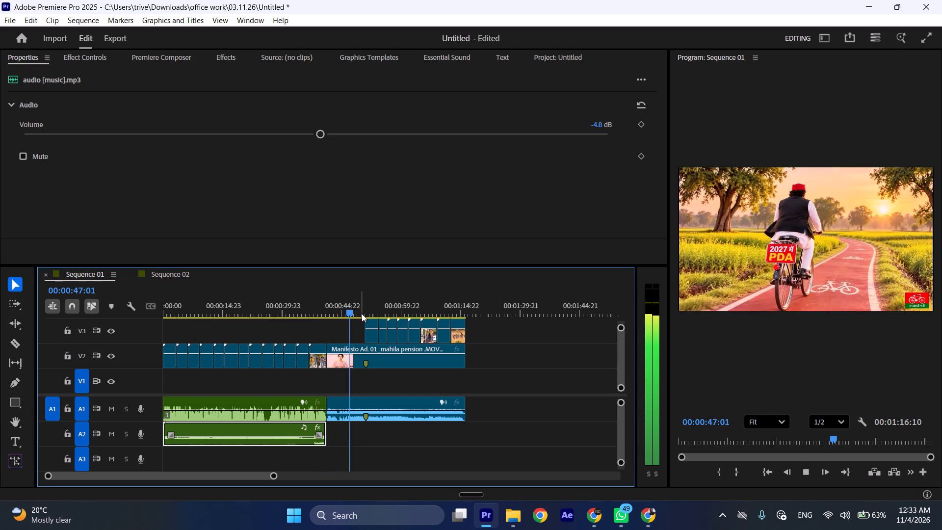
click(361, 309)
key(space)
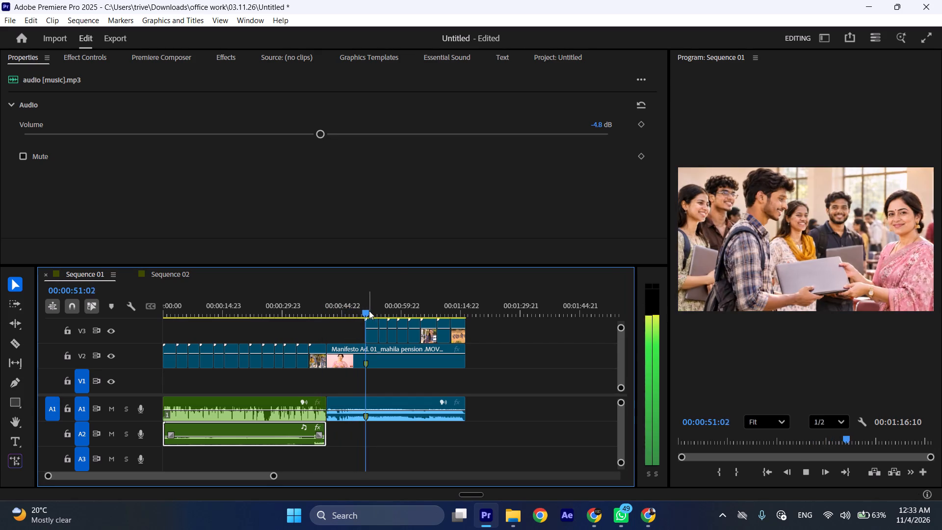
drag(386, 307, 458, 323)
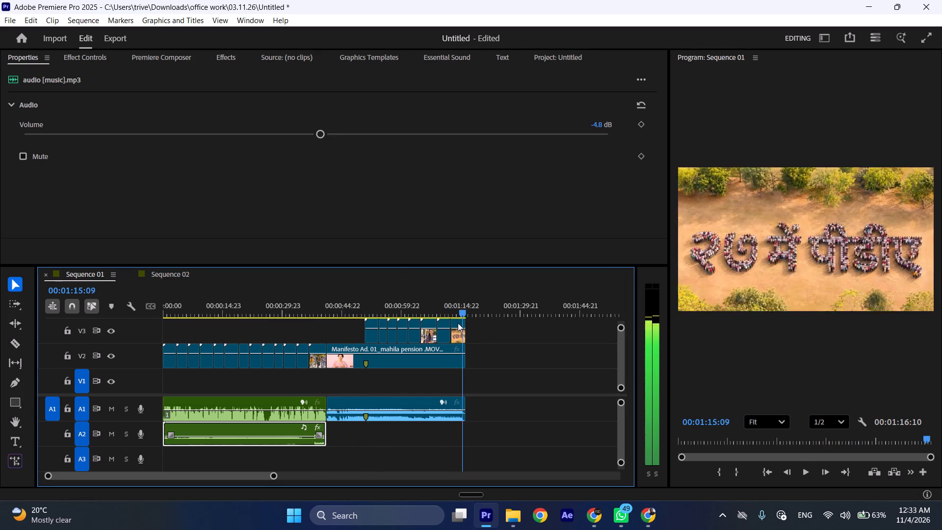
Return the playhead to the start of Sequence 01 and save the project.
drag(458, 323, 114, 351)
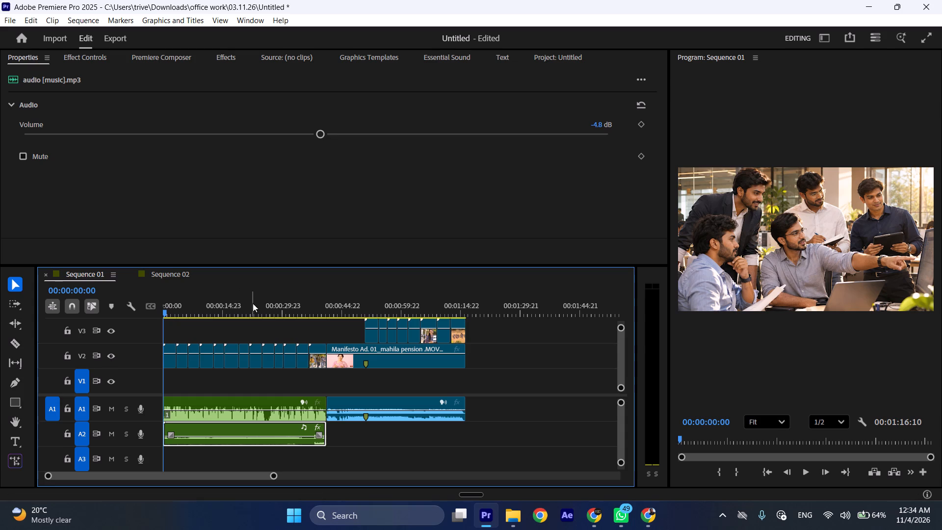
drag(271, 309, 94, 310)
key(ctrl+s)
Export Sequence 01 as an H.264 media file named PDA ad to the Downloads folder.
key(ctrl+m)
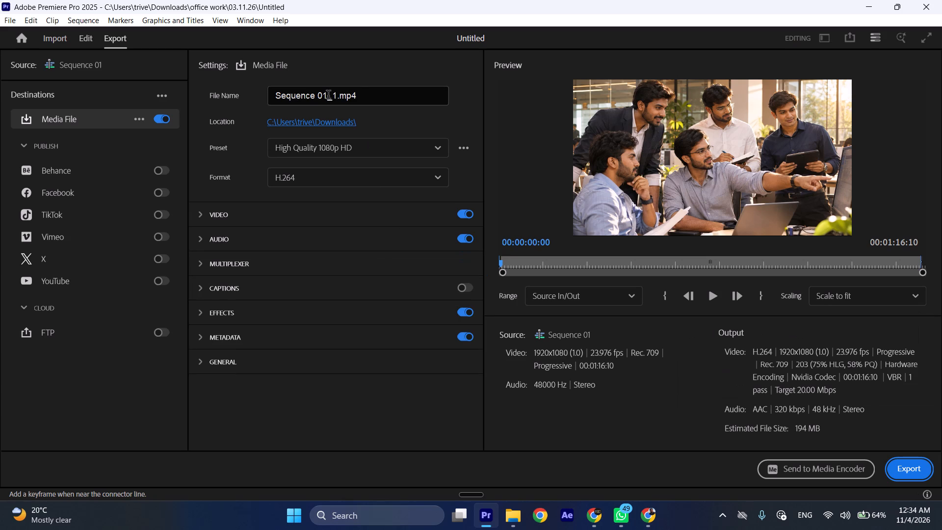
double_click(328, 96)
key(ctrl+a)
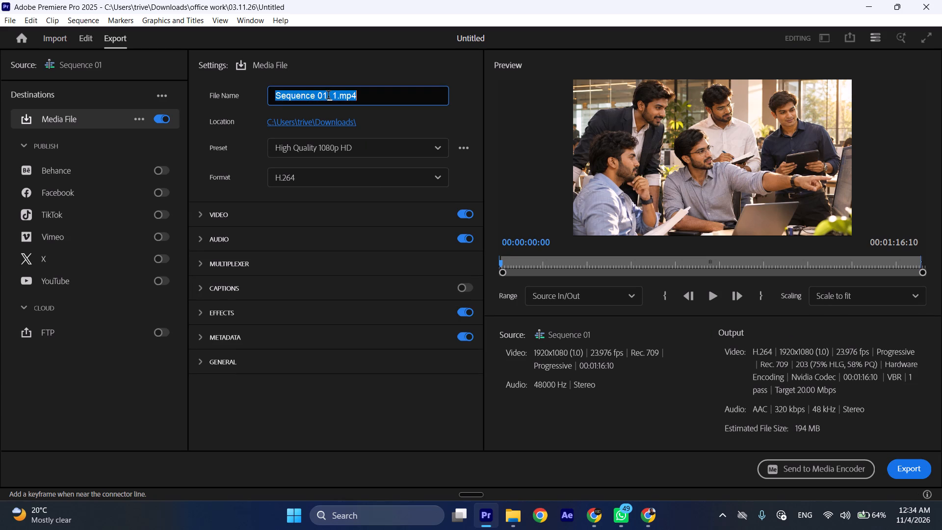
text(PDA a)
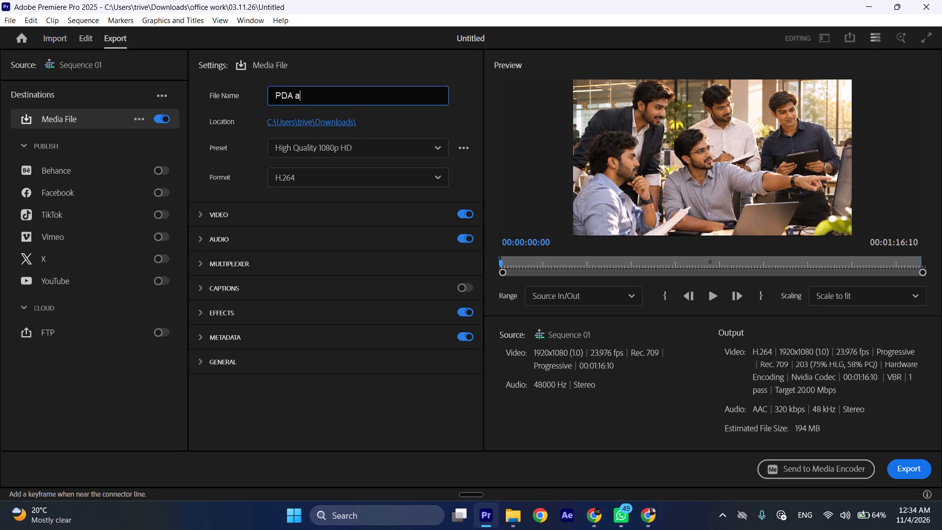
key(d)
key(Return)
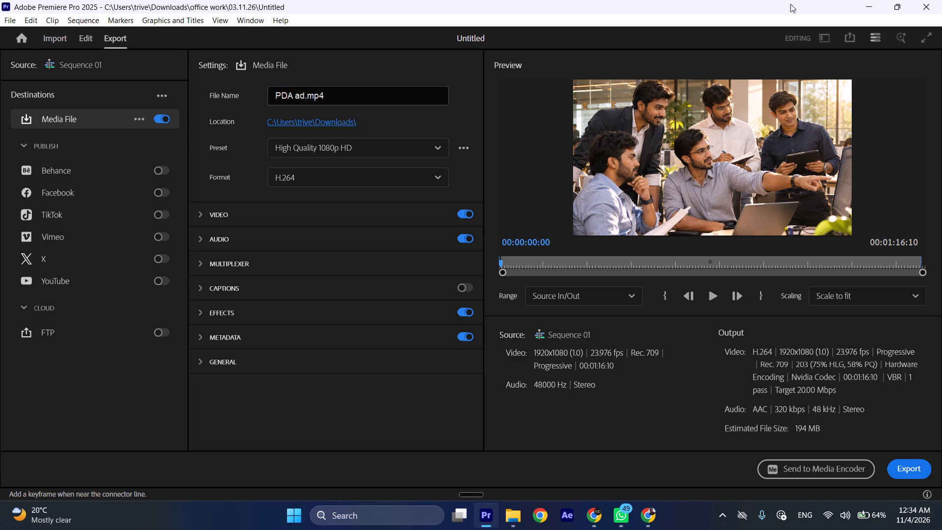
click(898, 467)
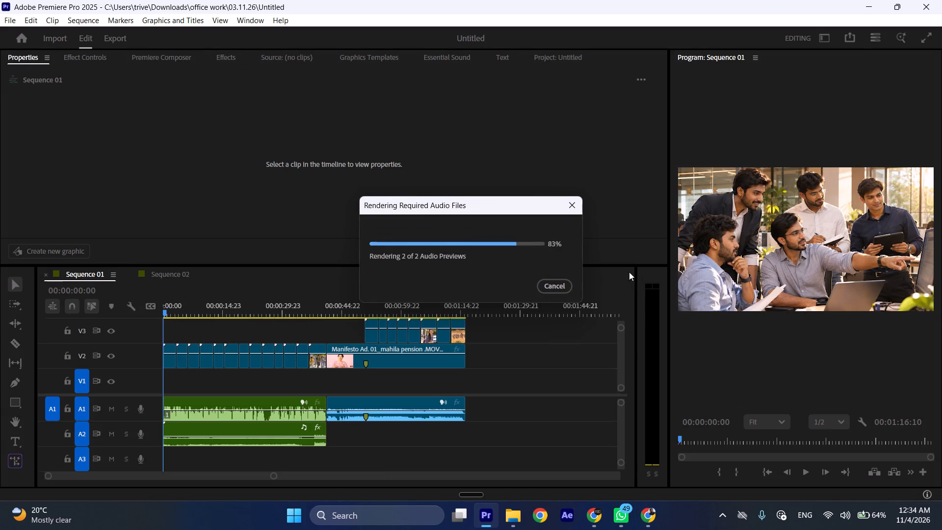